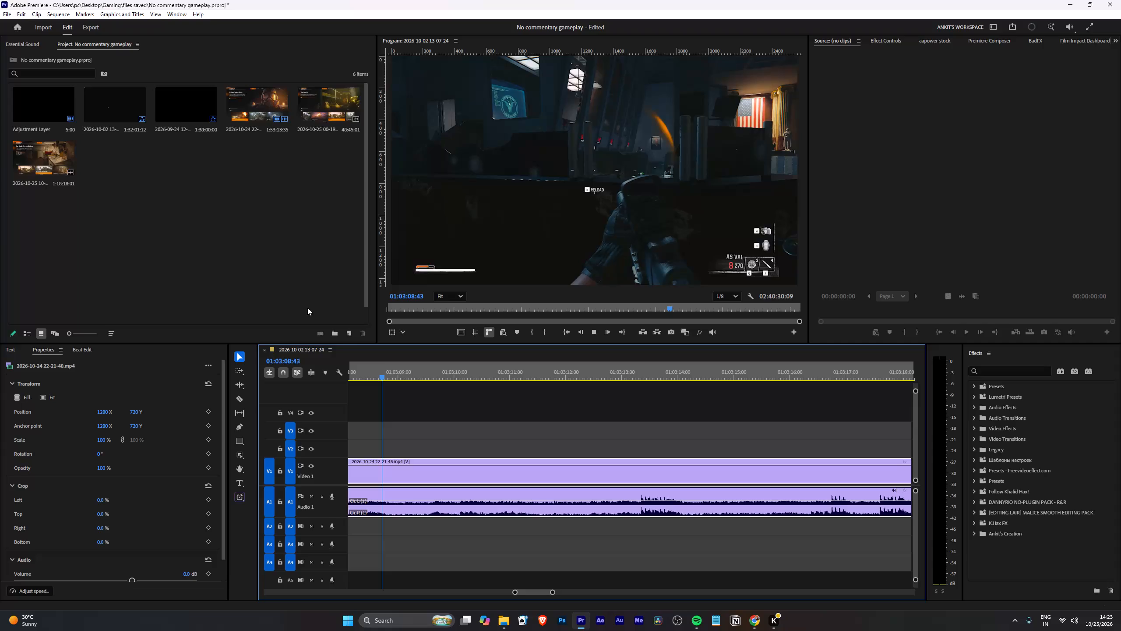
Play through the gameplay footage and split the clip's video and audio at 01:09:25:26.
{"action": "key", "text": "l"}
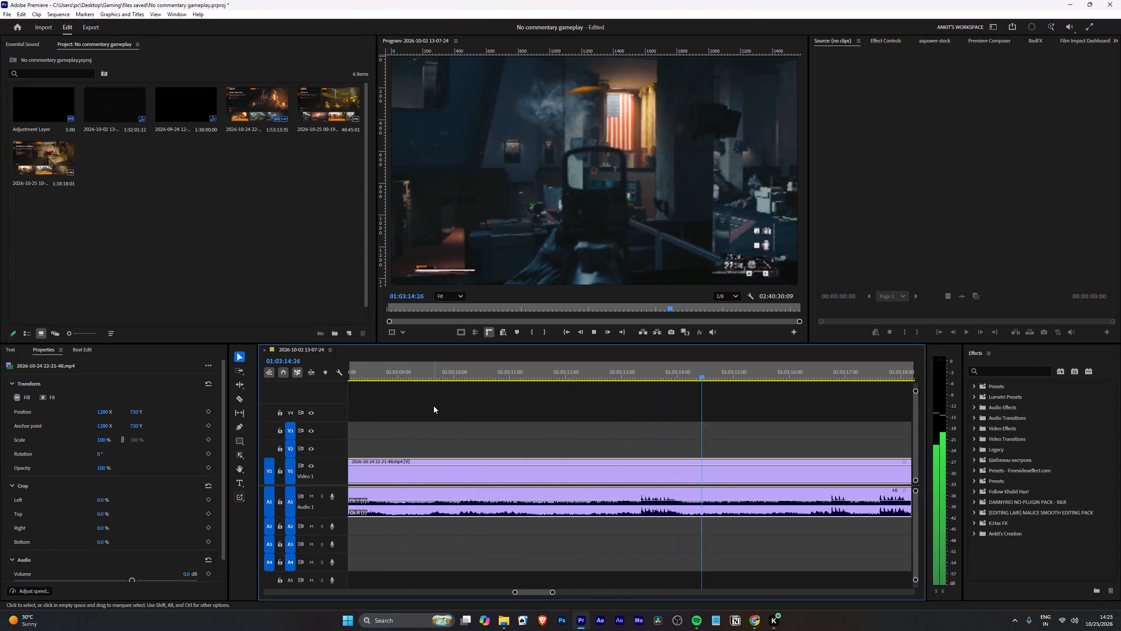
{"action": "scroll", "coordinate": [502, 415], "scroll_direction": "down", "scroll_amount": 10}
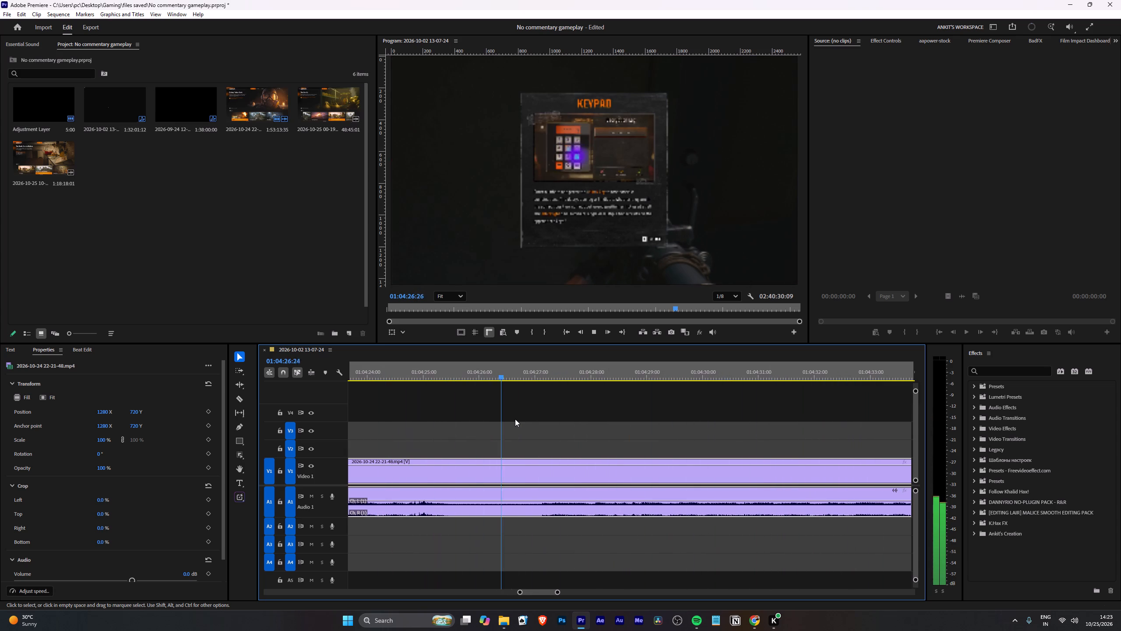
{"action": "scroll", "coordinate": [530, 444], "scroll_direction": "down", "scroll_amount": 5}
{"action": "key", "text": "l"}
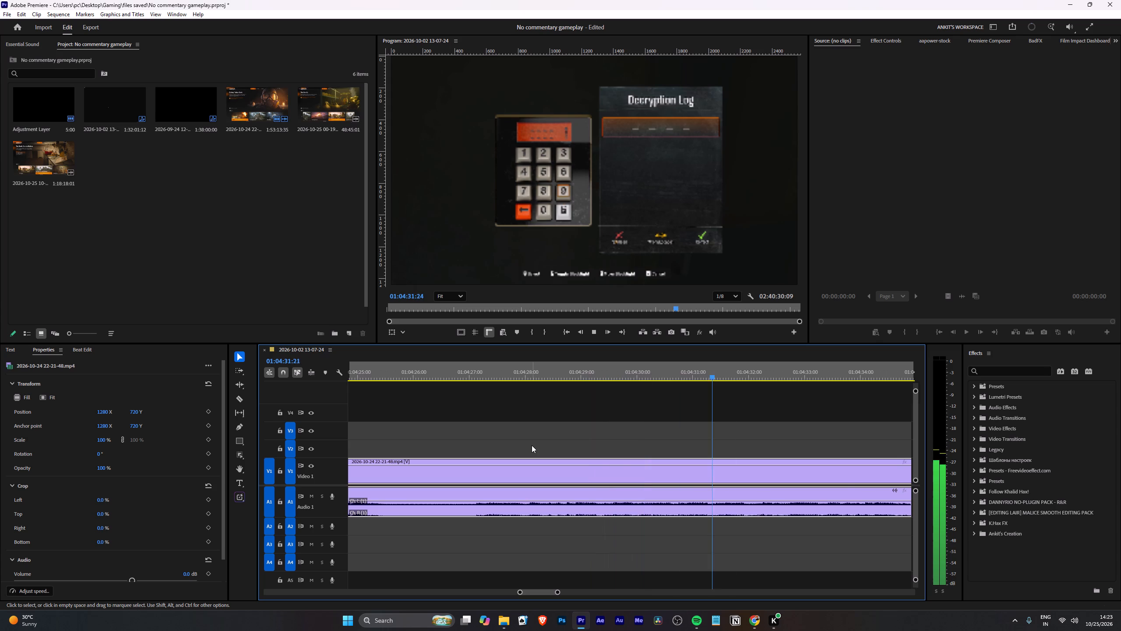
{"action": "key", "text": "l"}
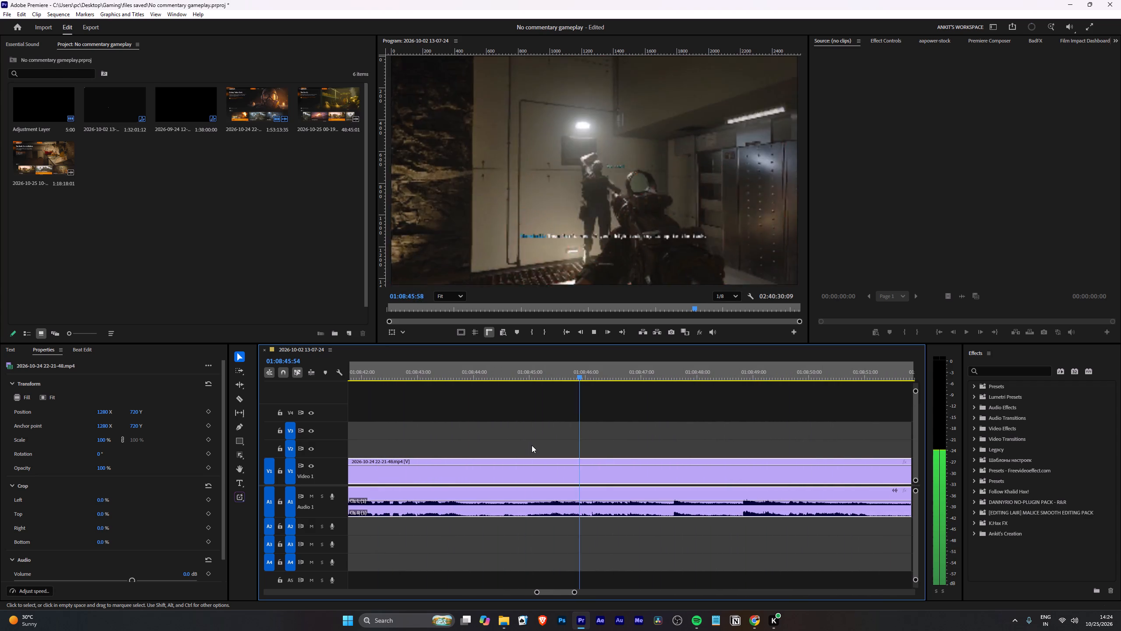
{"action": "key", "text": "space"}
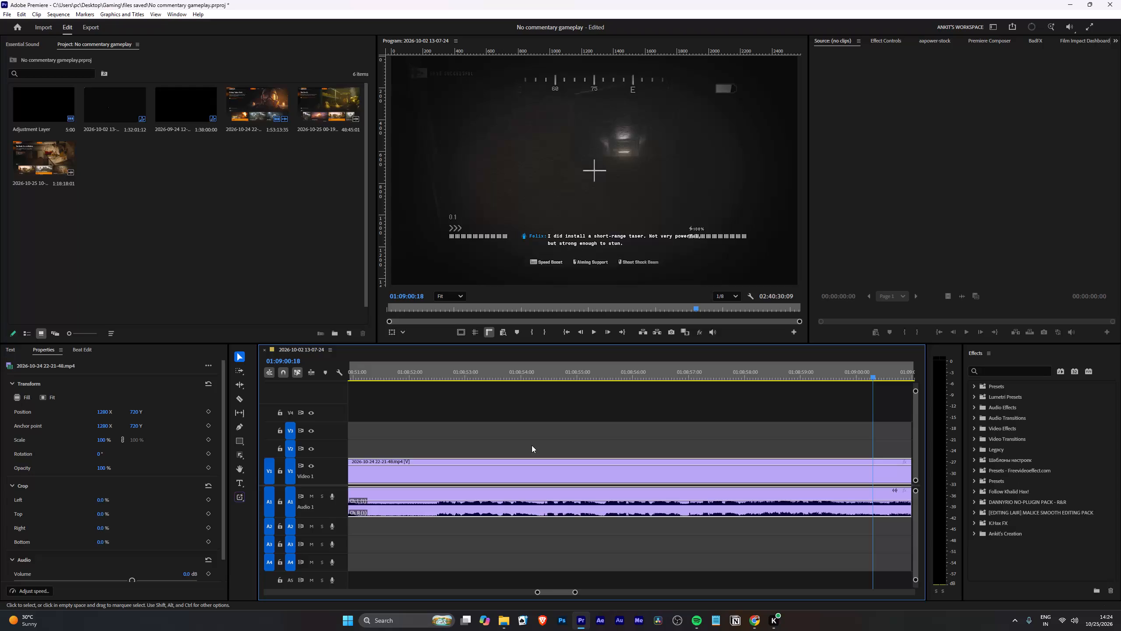
{"action": "key", "text": "space"}
{"action": "scroll", "coordinate": [532, 445], "scroll_direction": "down", "scroll_amount": 4}
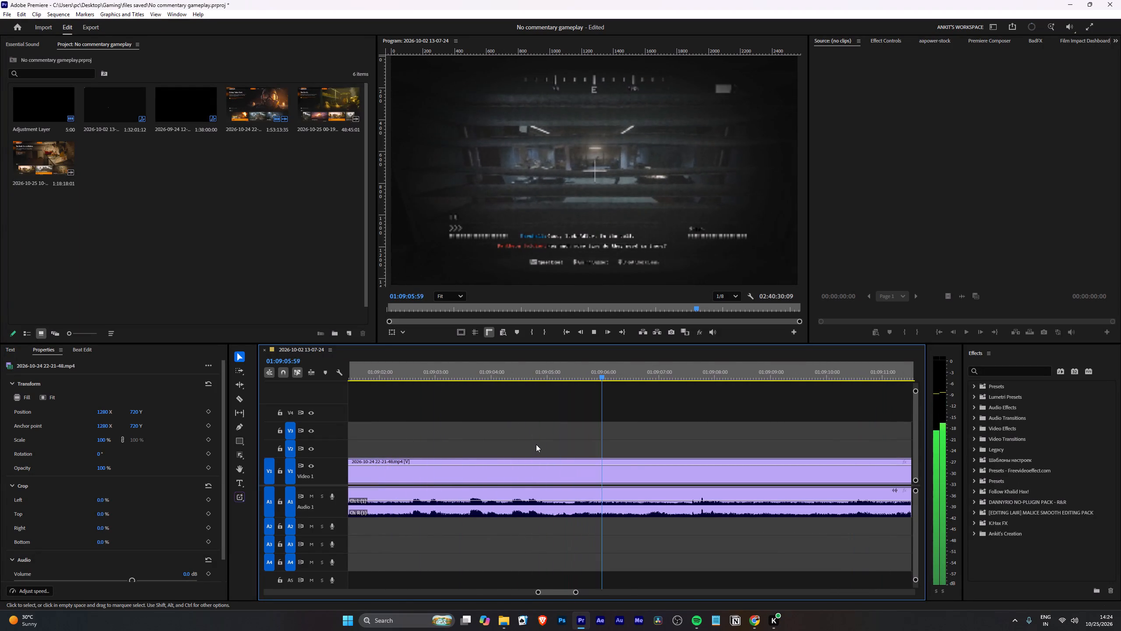
{"action": "key", "text": "l"}
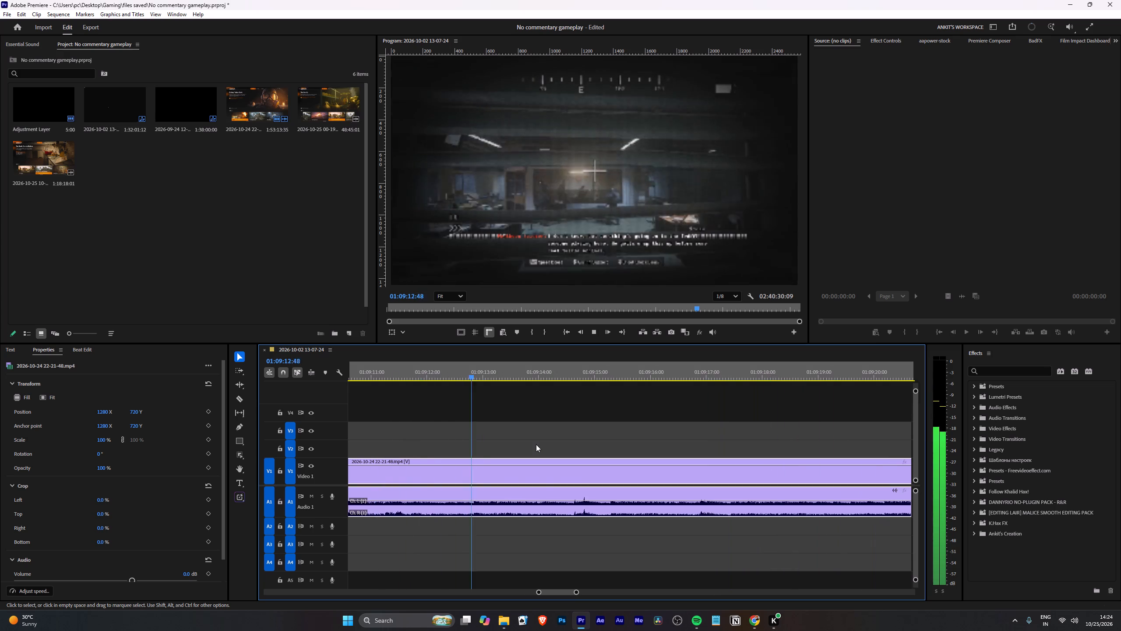
{"action": "key", "text": "l"}
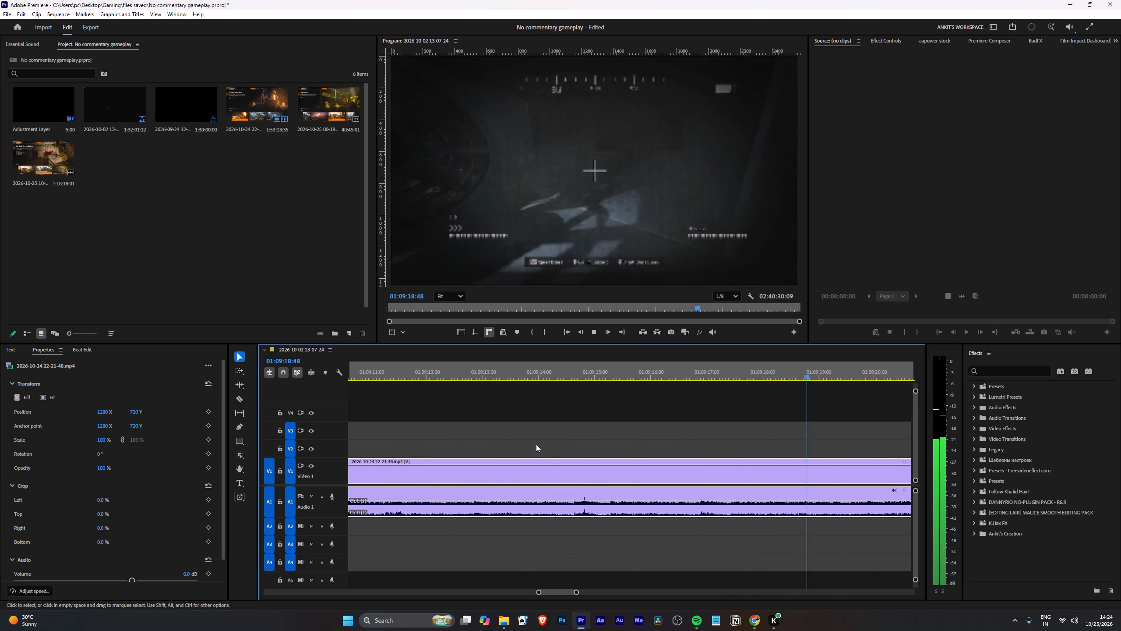
{"action": "key", "text": "space"}
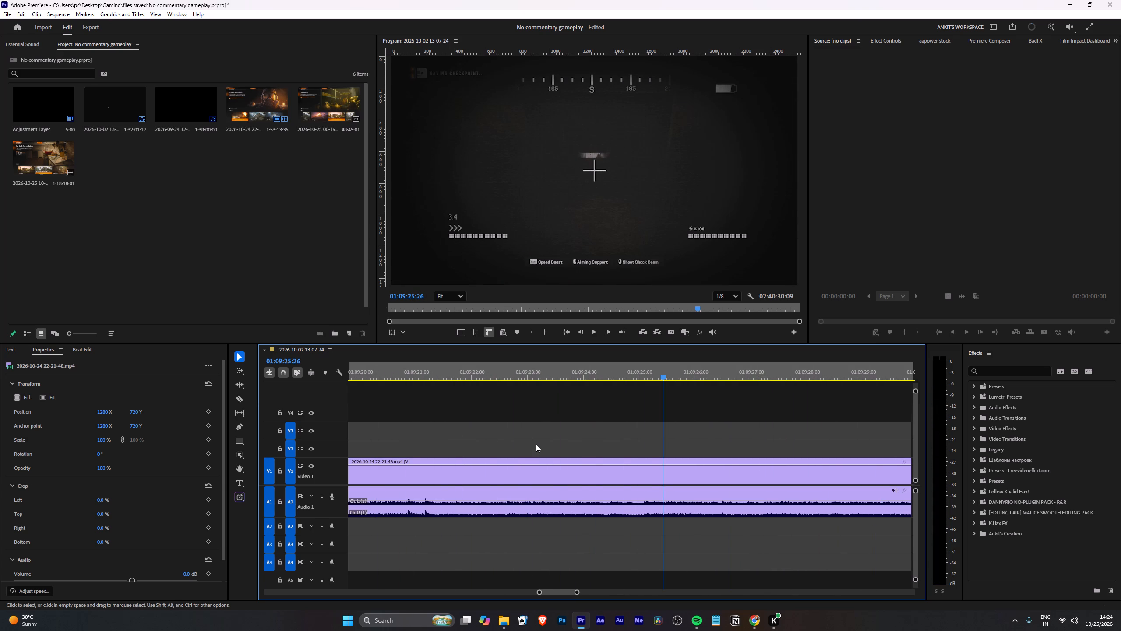
{"action": "type", "text": "w"}
Ripple-trim the start of the clip after the cut up to 01:11:23:23, closing the gap at 01:09:25:26.
{"action": "key", "text": "space"}
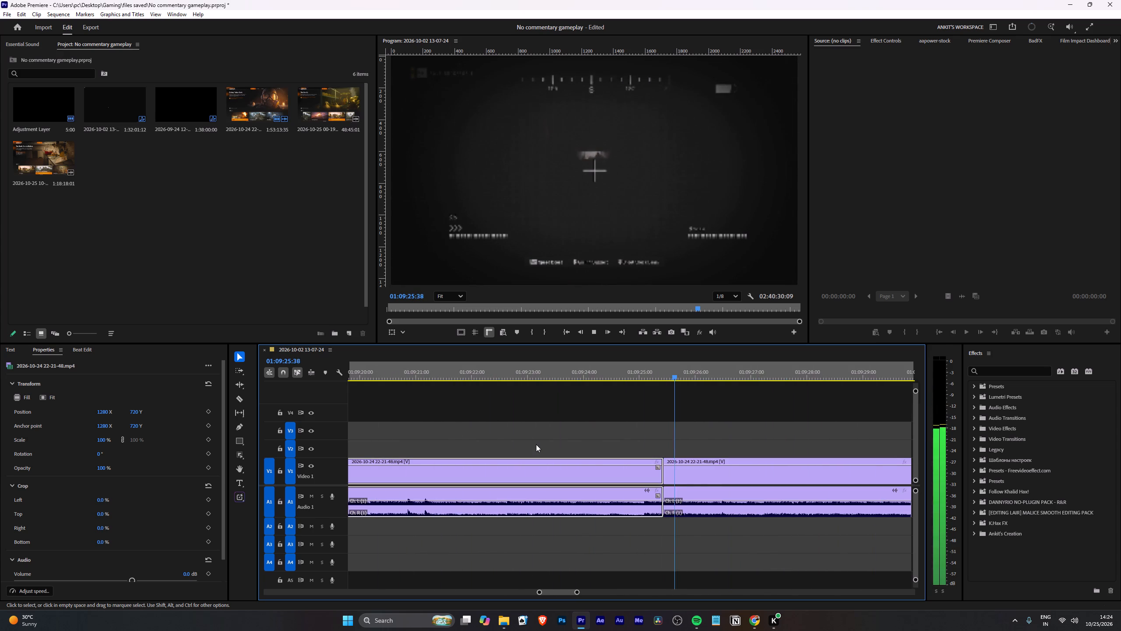
{"action": "key", "text": "l"}
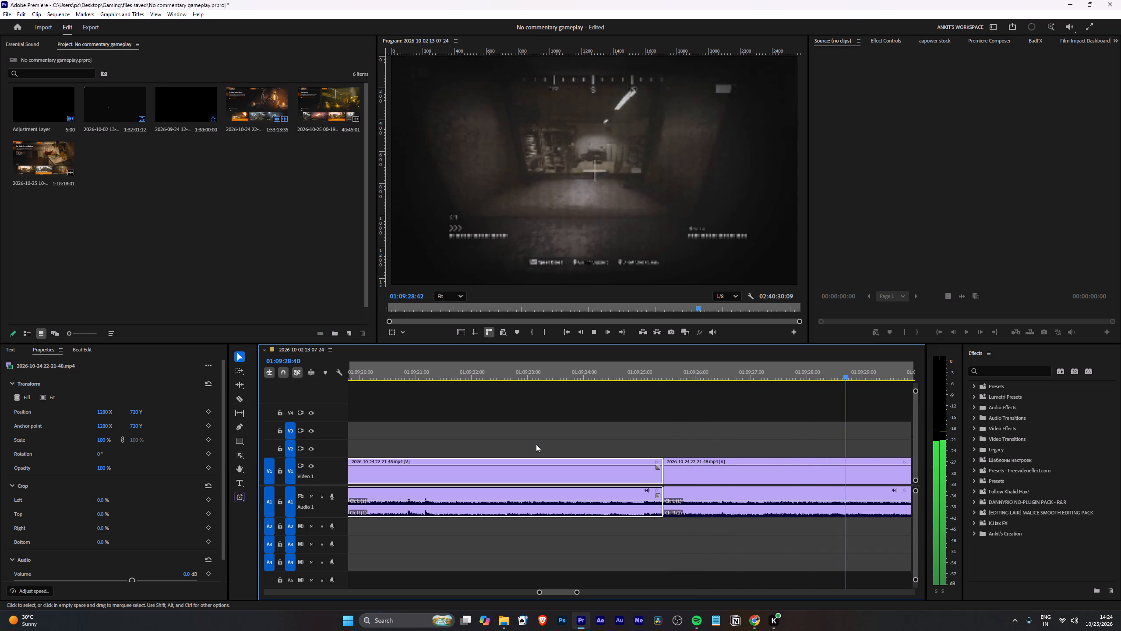
{"action": "key", "text": "l"}
{"action": "key", "text": "l"}
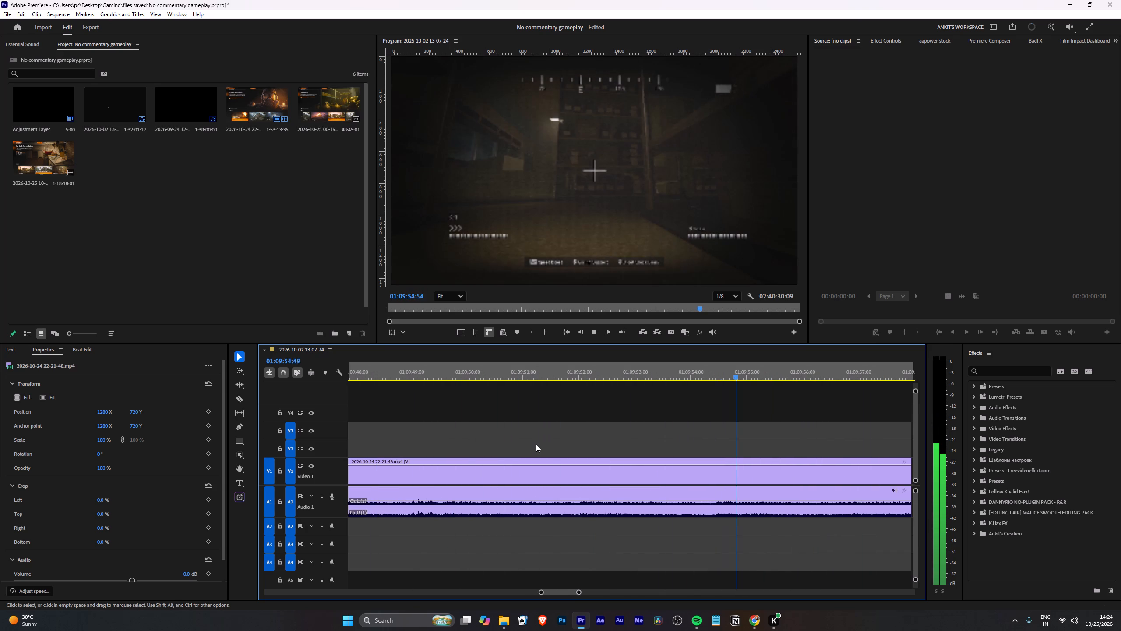
{"action": "key", "text": "j"}
{"action": "key", "text": "space"}
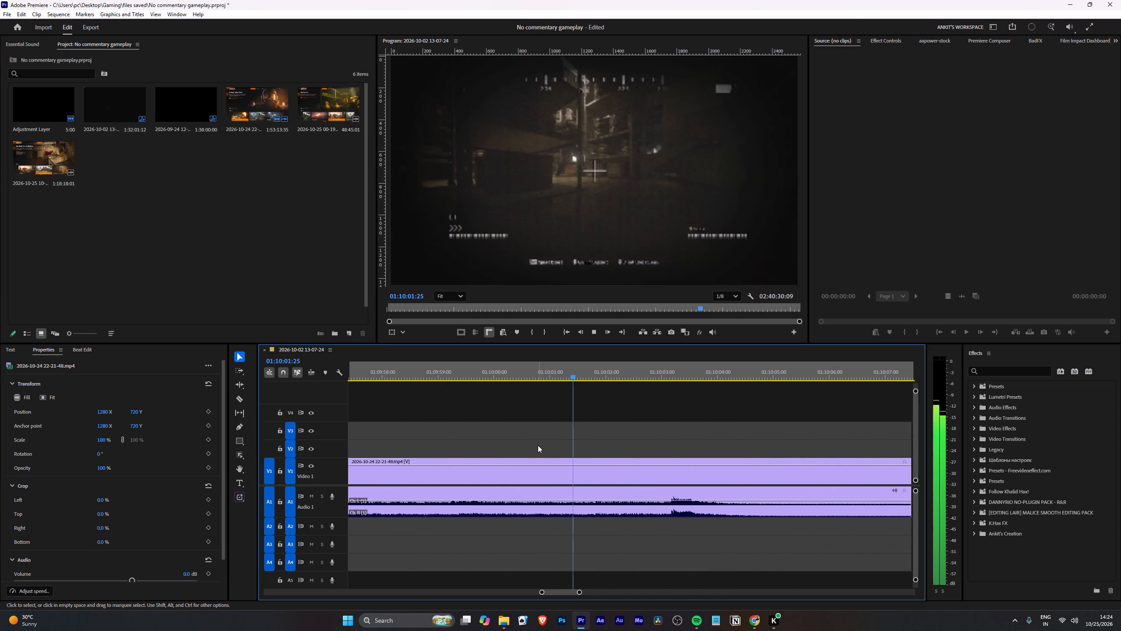
{"action": "key", "text": "space"}
{"action": "key", "text": "l"}
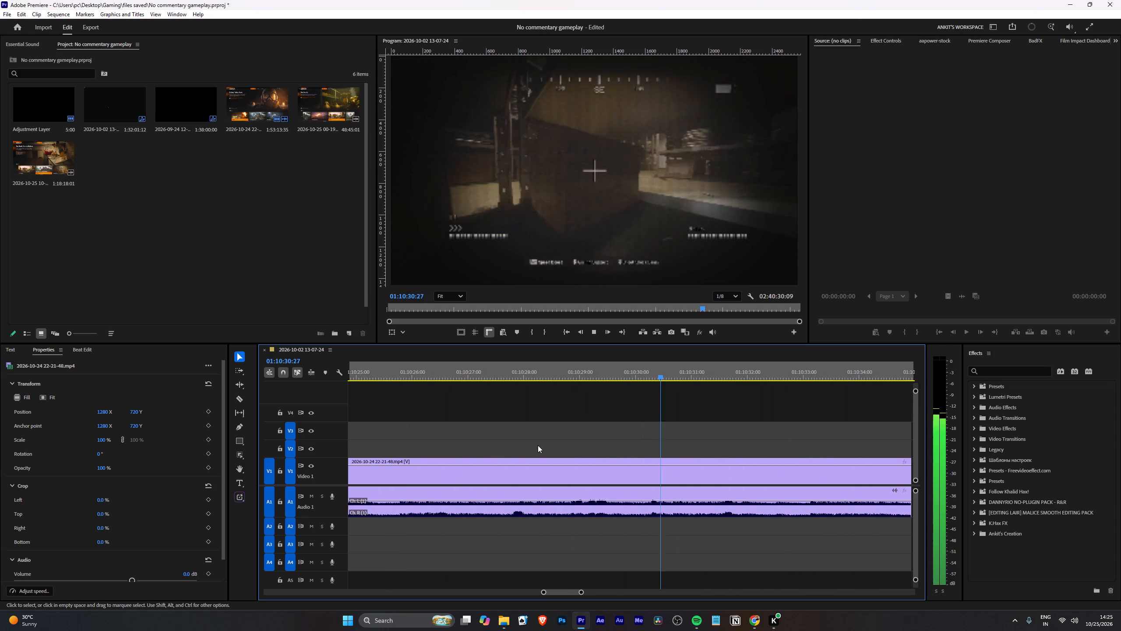
{"action": "key", "text": "l"}
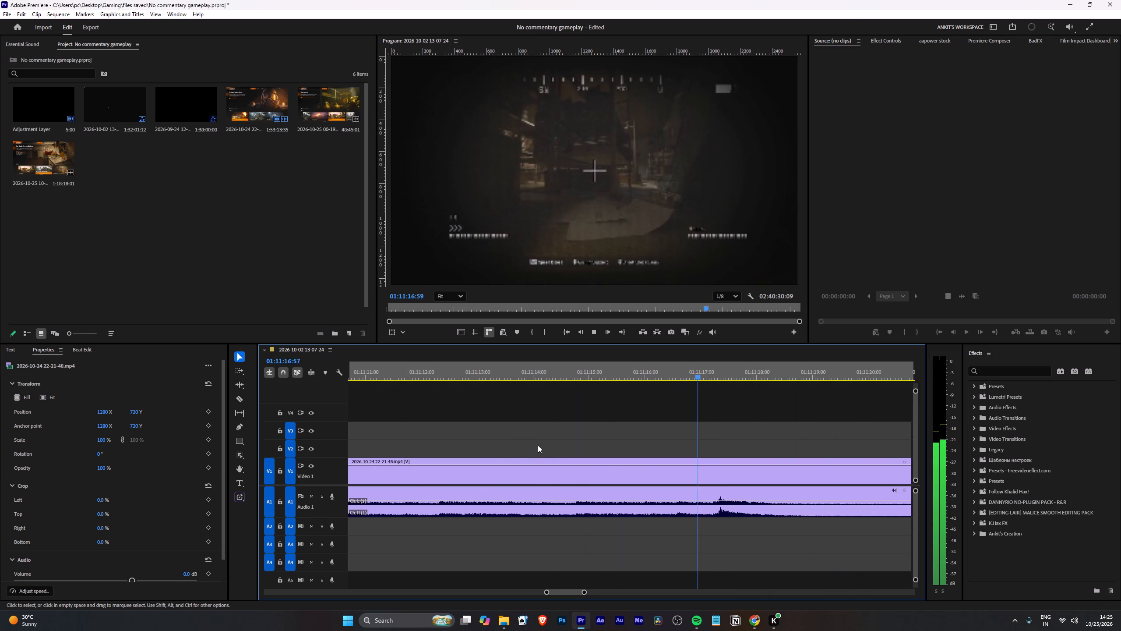
{"action": "key", "text": "space"}
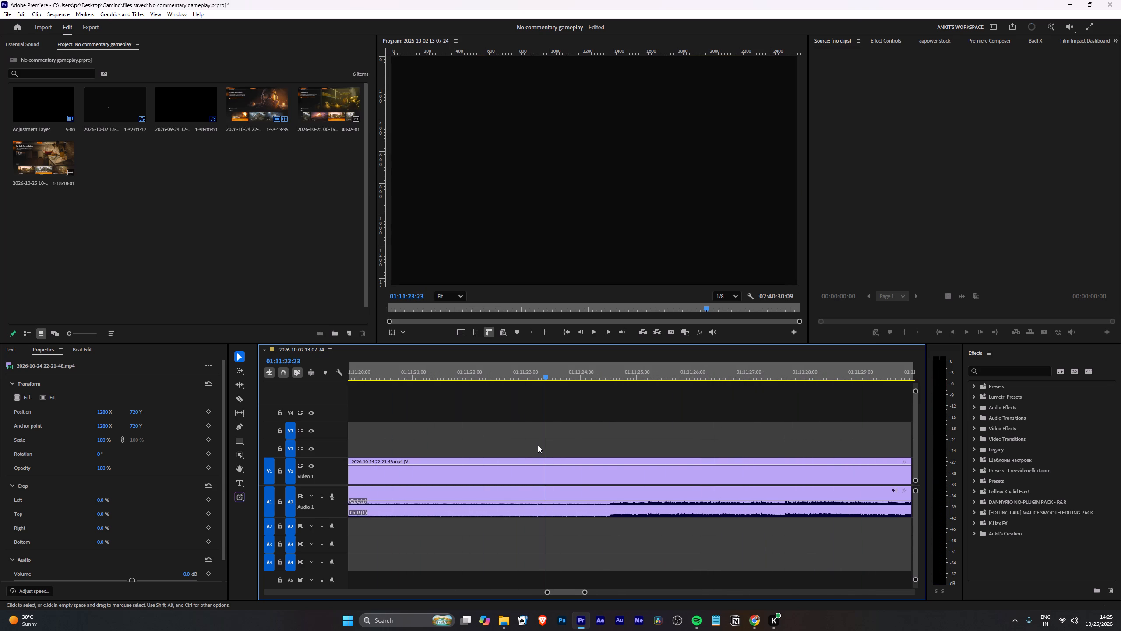
{"action": "key", "text": "q"}
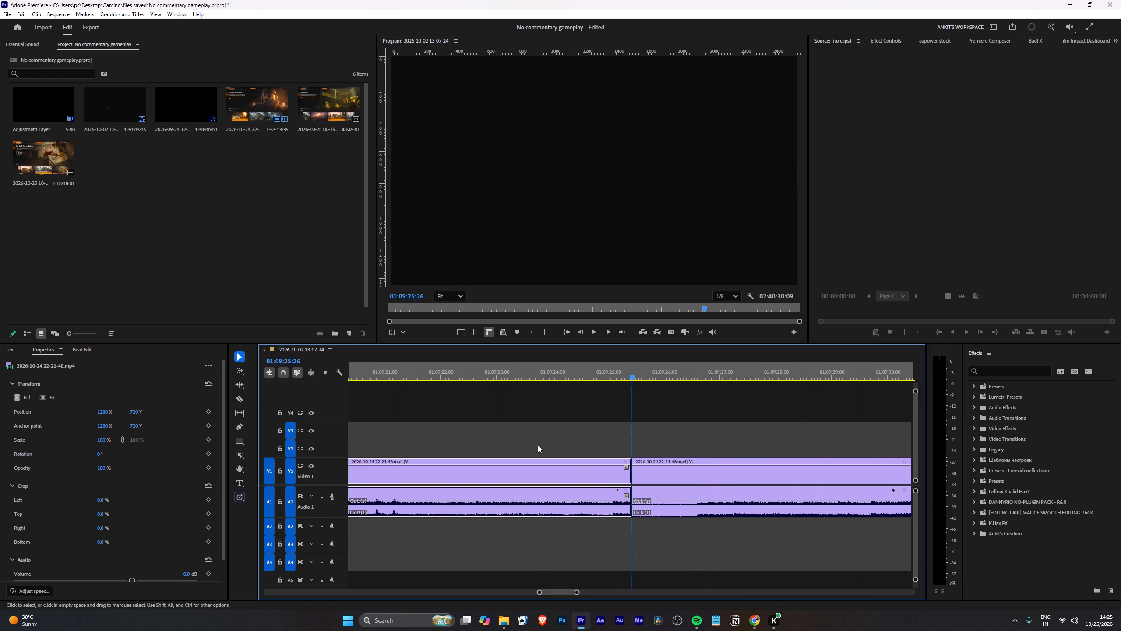
Preview the join and ripple-trim the start of the second clip further, up to 01:09:29:05.
{"action": "key", "text": "Left"}
{"action": "key", "text": "Right"}
{"action": "key", "text": "space"}
{"action": "key", "text": "l"}
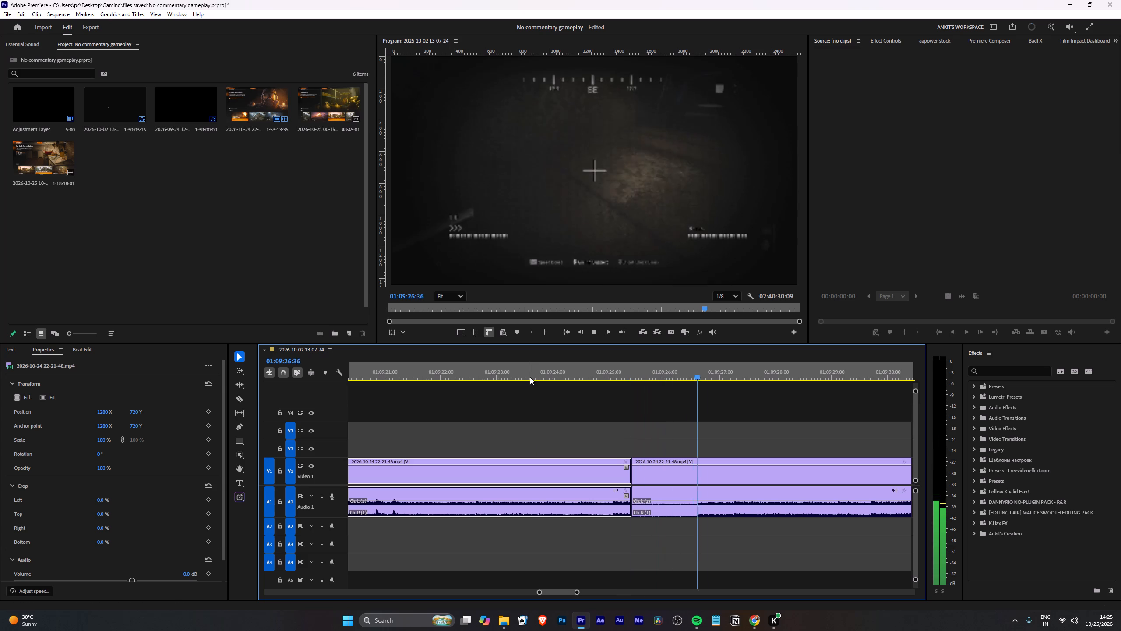
{"action": "key", "text": "space"}
{"action": "type", "text": "l"}
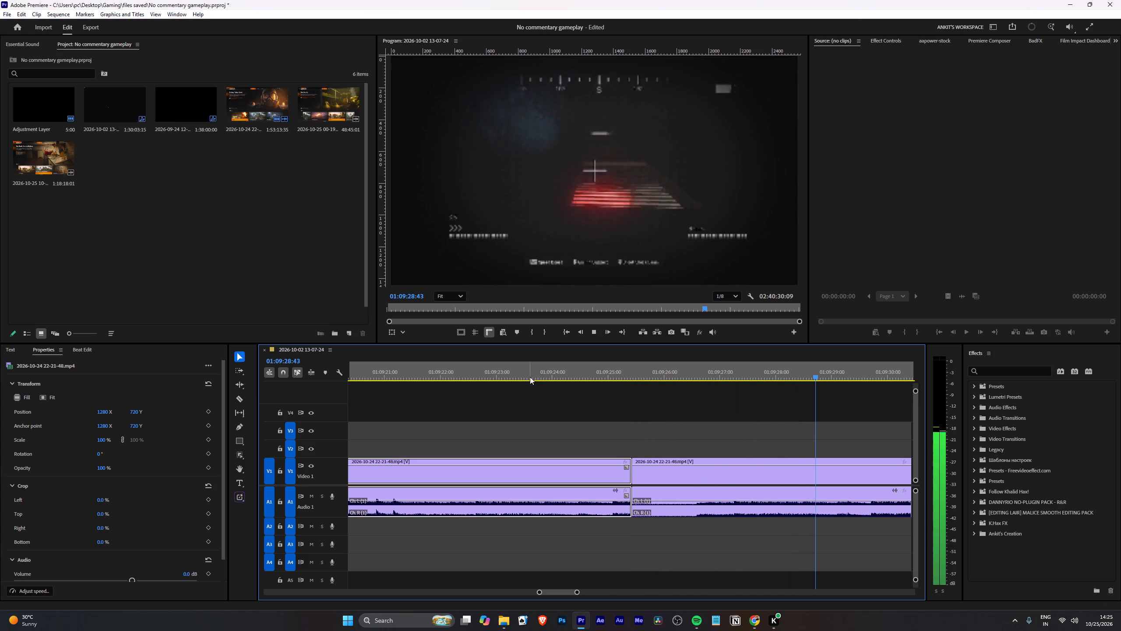
{"action": "key", "text": "space"}
{"action": "key", "text": "space"}
{"action": "key", "text": "space"}
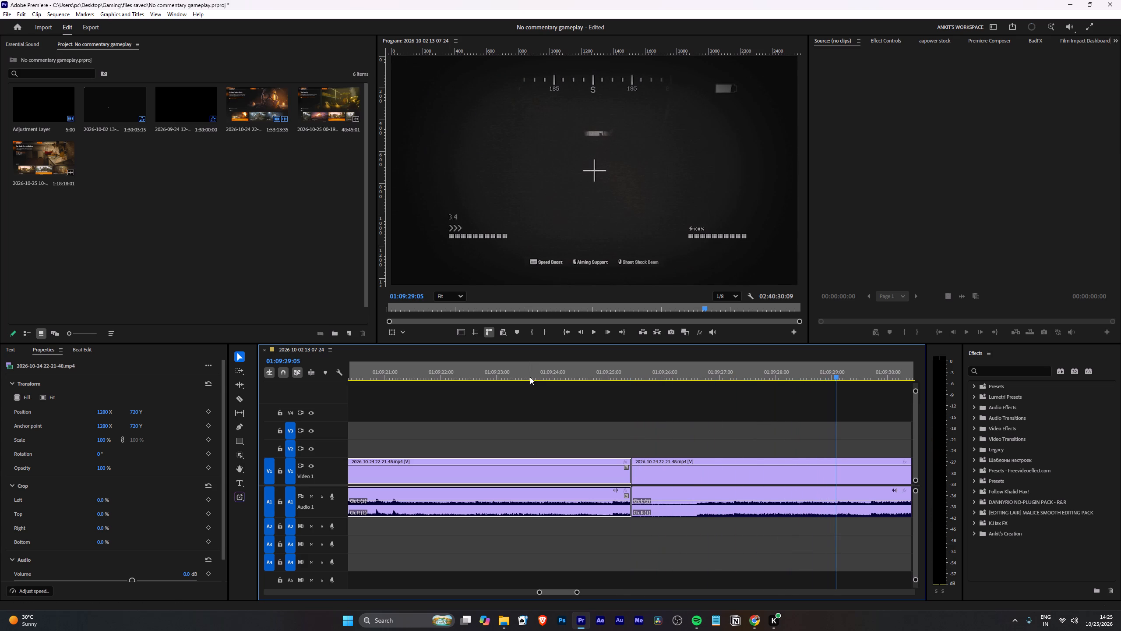
{"action": "key", "text": "q"}
Check the new join and add a short video transition across the cut at 01:09:25:26.
{"action": "key", "text": "Left"}
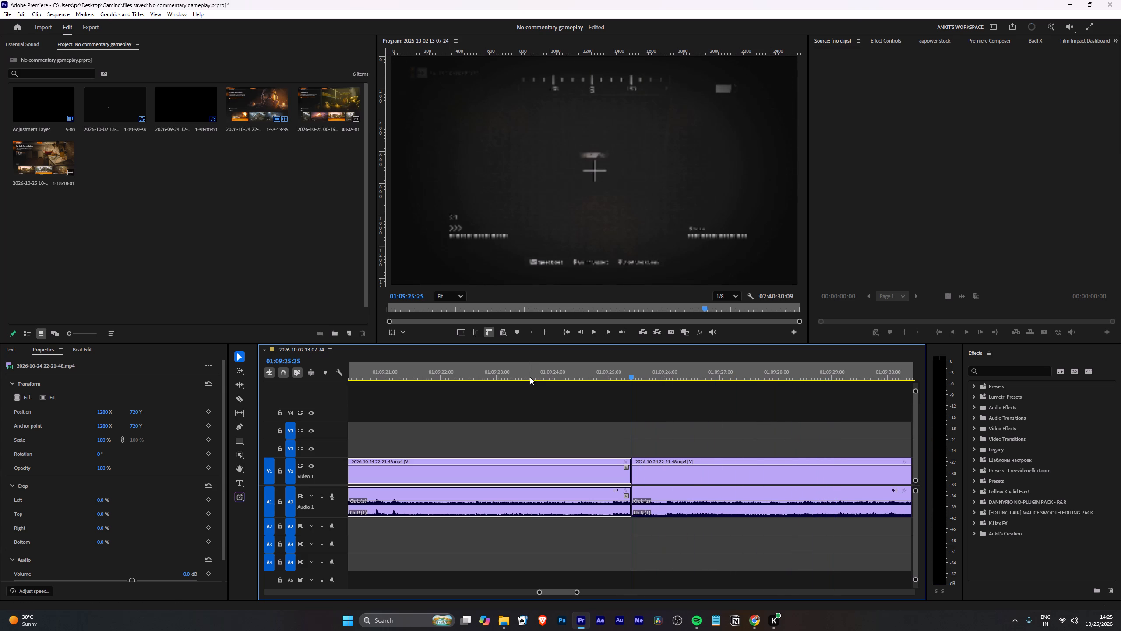
{"action": "key", "text": "Right"}
{"action": "key", "text": "space"}
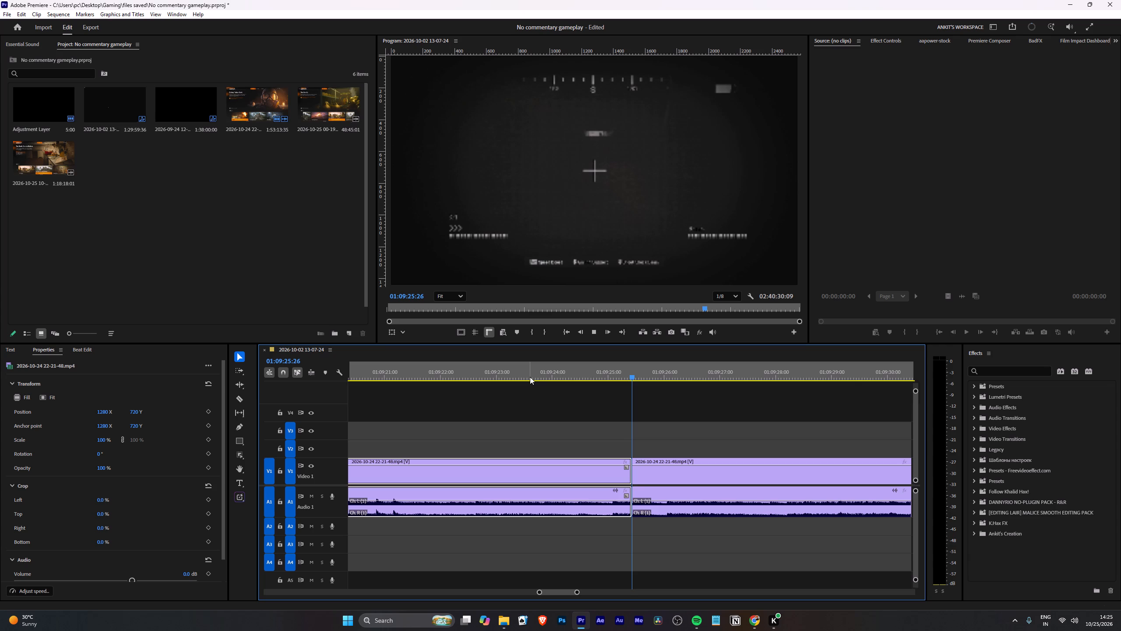
{"action": "key", "text": "space"}
{"action": "key", "text": "space"}
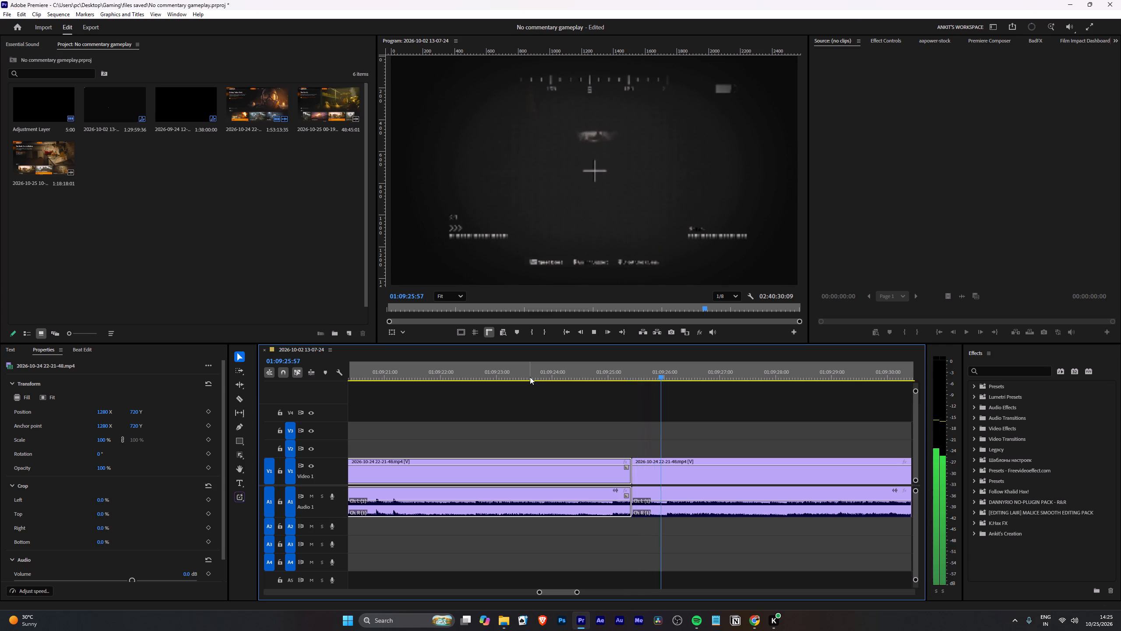
{"action": "key", "text": "space"}
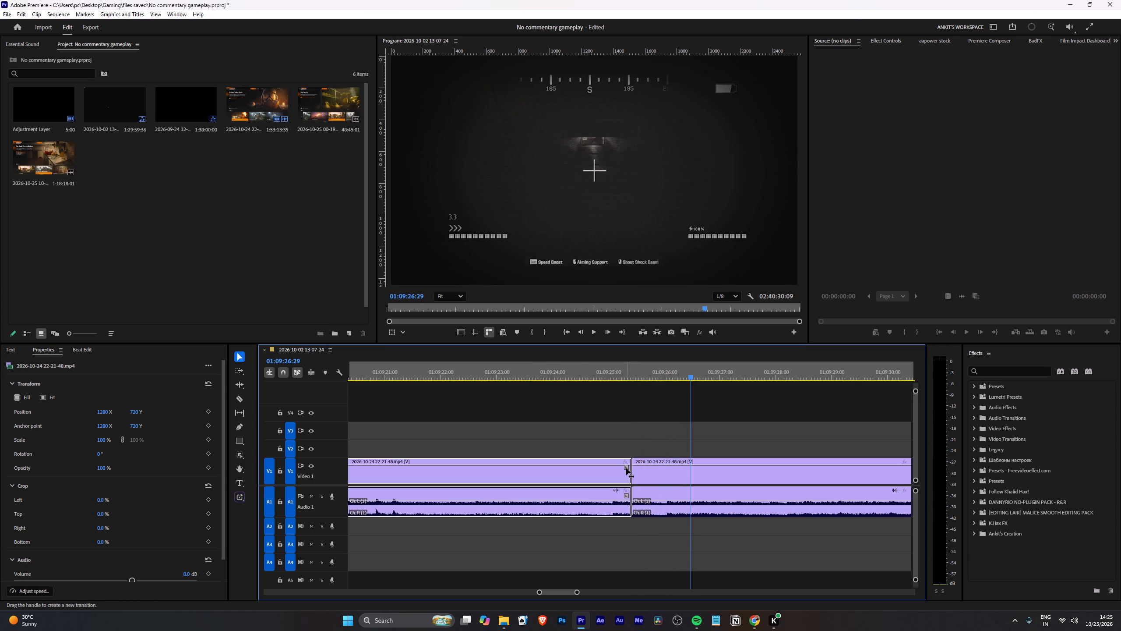
{"action": "left_click_drag", "start_coordinate": [626, 468], "coordinate": [641, 469]}
Play from just before the transition at 01:09:25:13 to 01:12:08:23 to review the joined footage.
{"action": "left_click", "coordinate": [621, 377]}
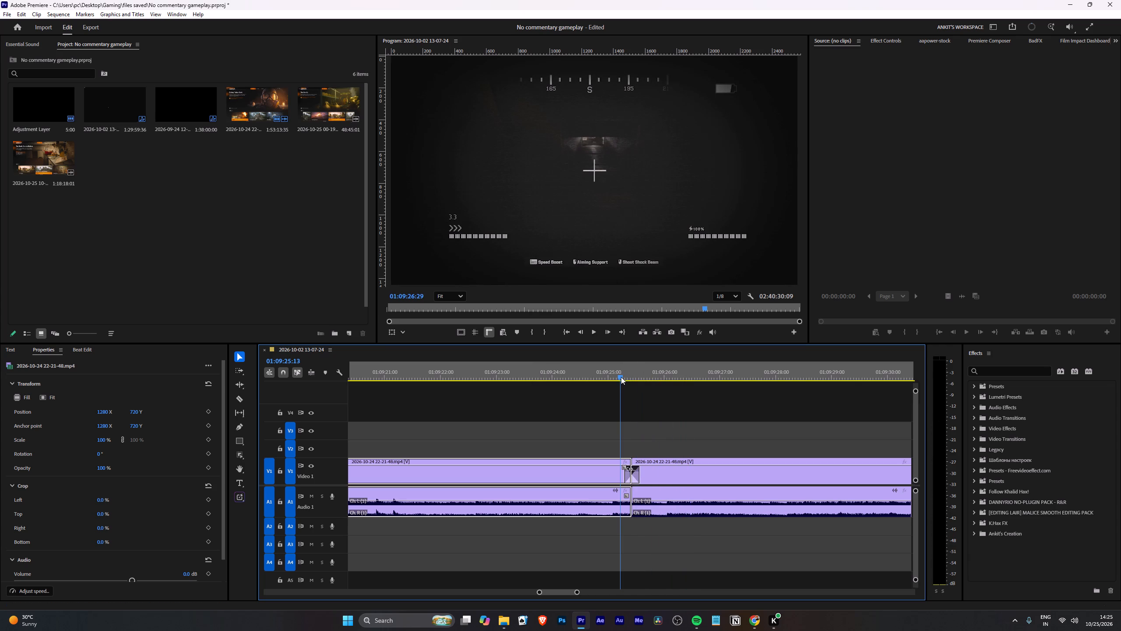
{"action": "key", "text": "space"}
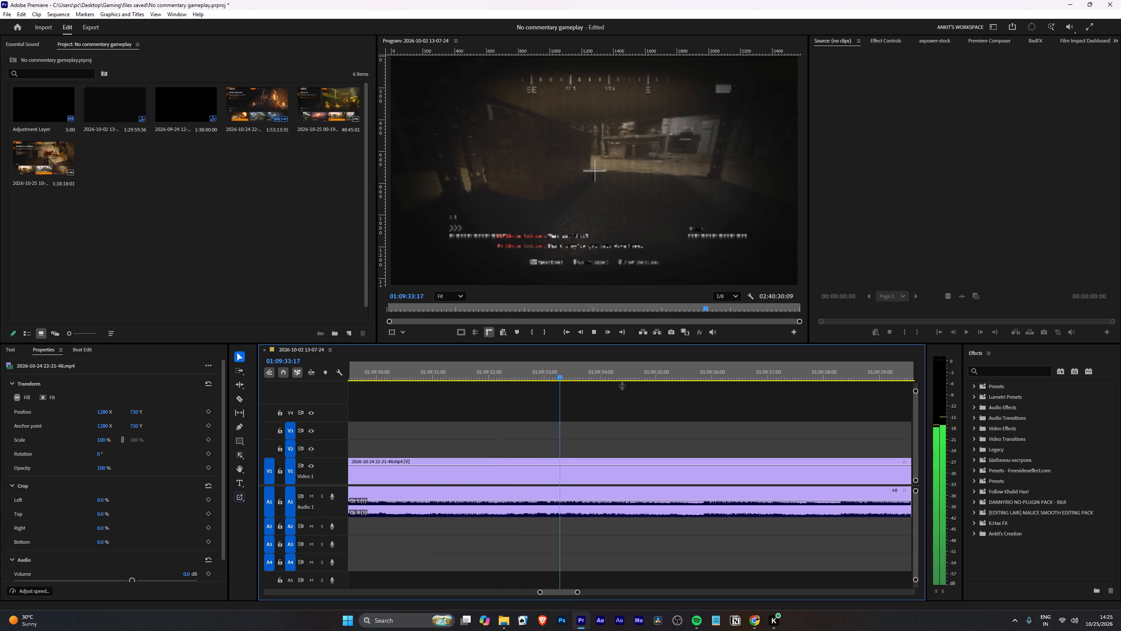
{"action": "key", "text": "l"}
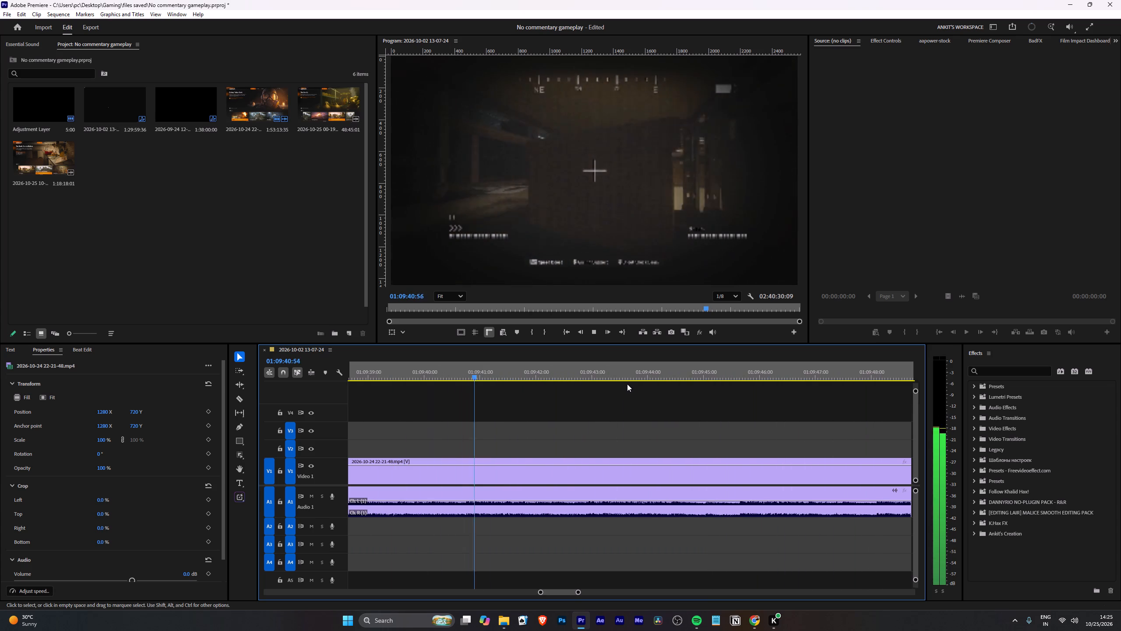
{"action": "key", "text": "l"}
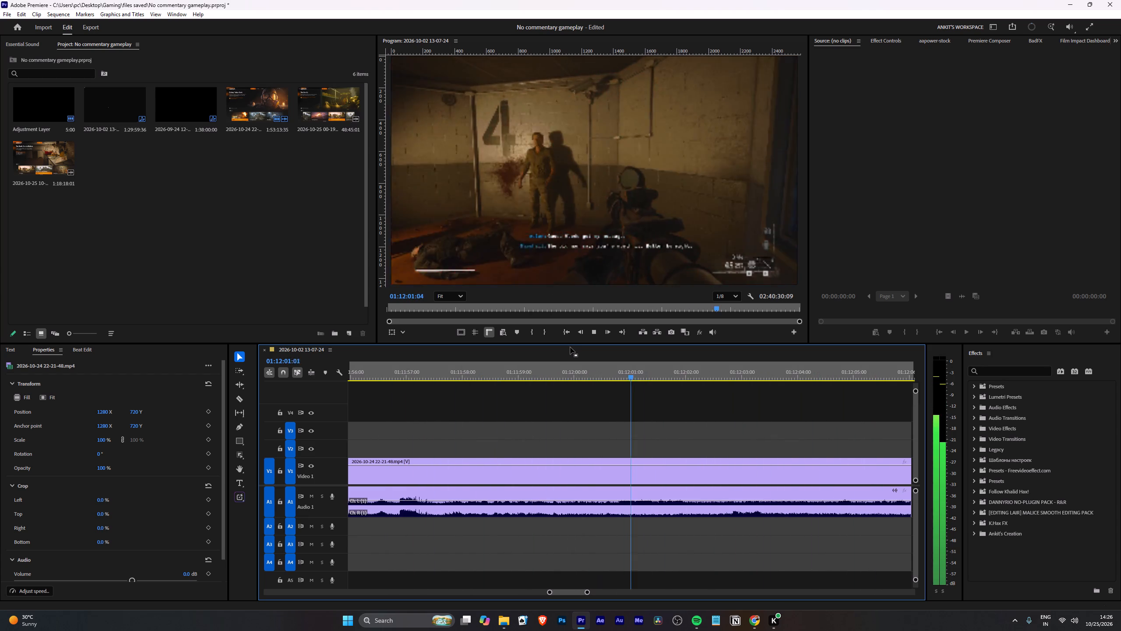
{"action": "key", "text": "space"}
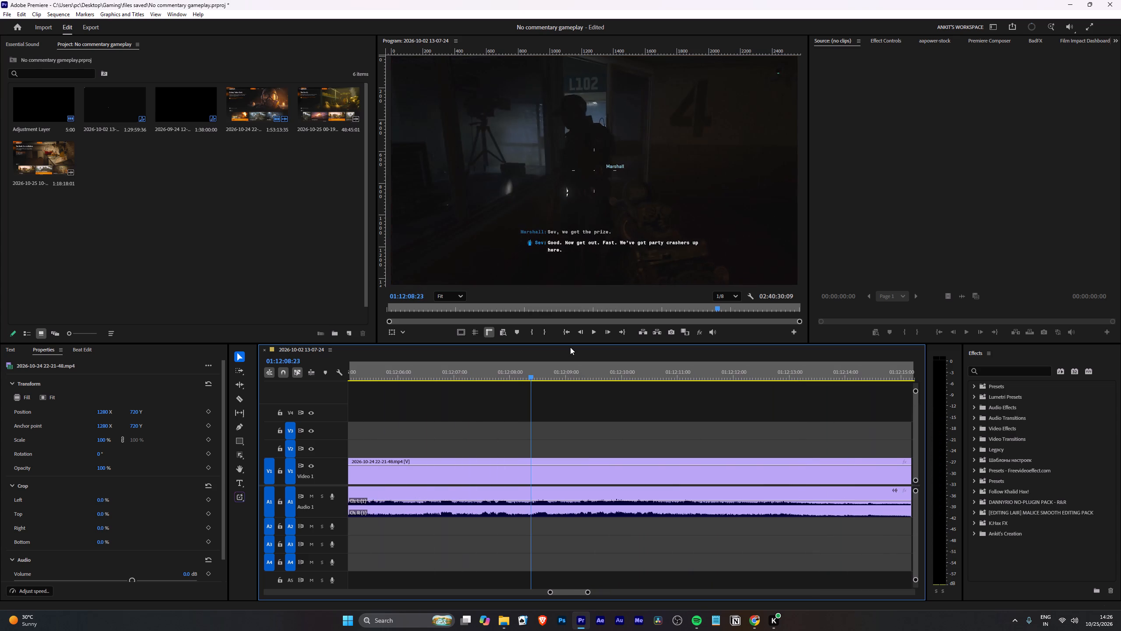
Replay the dialogue passage between about 01:12:06 and 01:12:09, and continue reviewing from 01:12:06:22 at faster playback.
{"action": "key", "text": "space"}
{"action": "key", "text": "Left"}
{"action": "key", "text": "Left"}
{"action": "key", "text": "Left"}
{"action": "key", "text": "Left"}
{"action": "key", "text": "Left"}
{"action": "key", "text": "Left"}
{"action": "key", "text": "Left"}
{"action": "key", "text": "Left"}
{"action": "key", "text": "Left"}
{"action": "key", "text": "Left"}
{"action": "key", "text": "Left"}
{"action": "key", "text": "Left"}
{"action": "key", "text": "Left"}
{"action": "key", "text": "Left"}
{"action": "key", "text": "Left"}
{"action": "key", "text": "Left"}
{"action": "key", "text": "Left"}
{"action": "key", "text": "Left"}
{"action": "key", "text": "Left"}
{"action": "key", "text": "Left"}
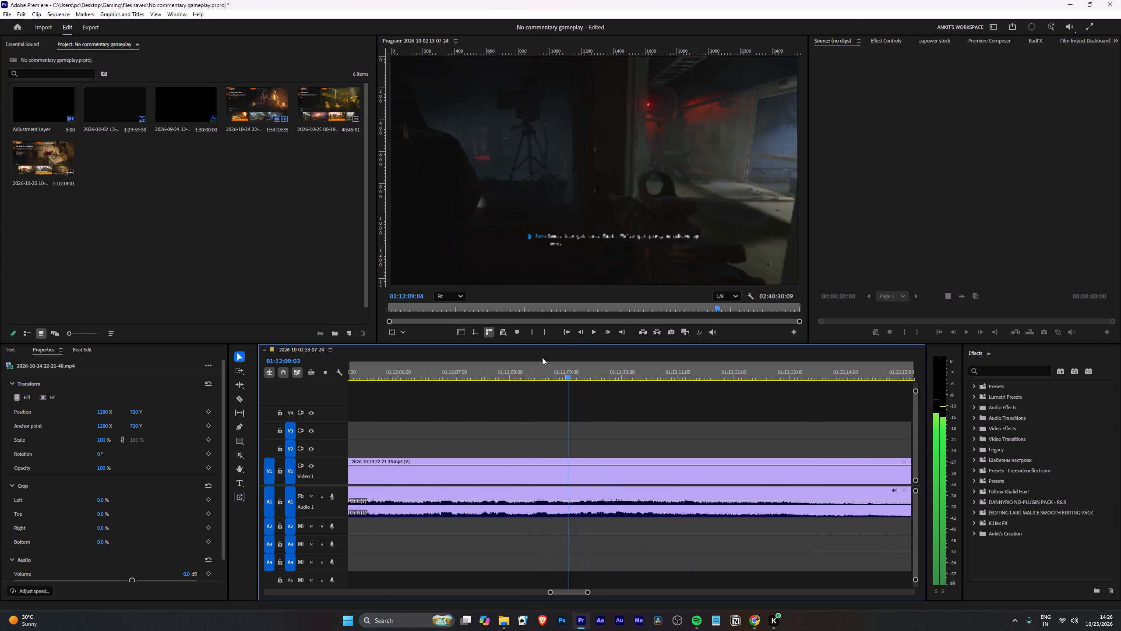
{"action": "left_click", "coordinate": [500, 367]}
{"action": "key", "text": "space"}
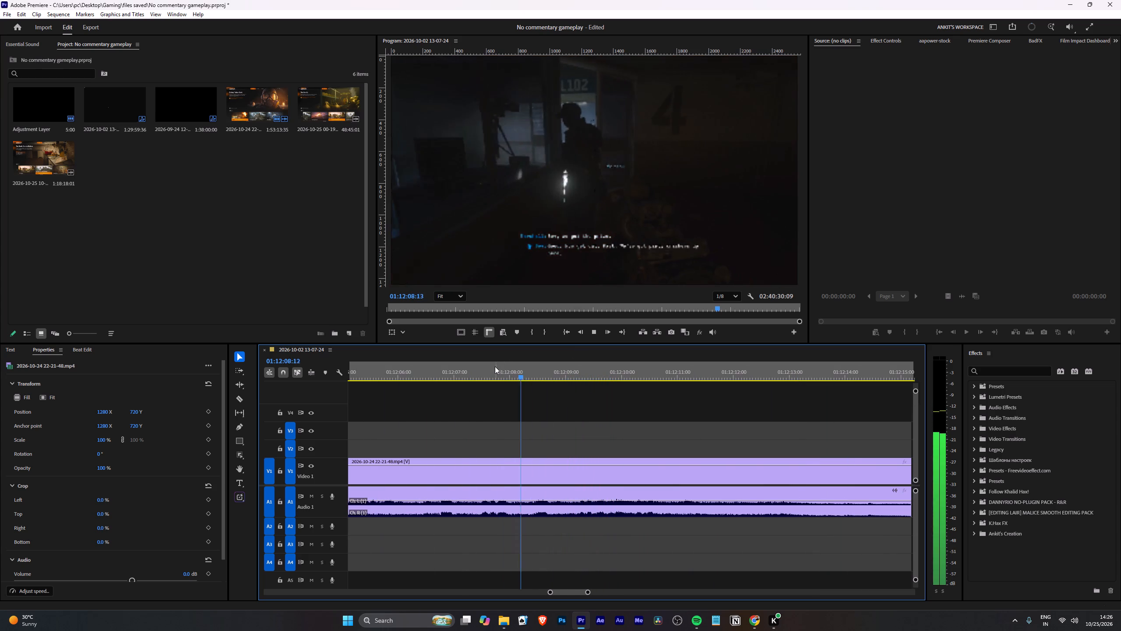
{"action": "left_click", "coordinate": [463, 366]}
{"action": "key", "text": "space"}
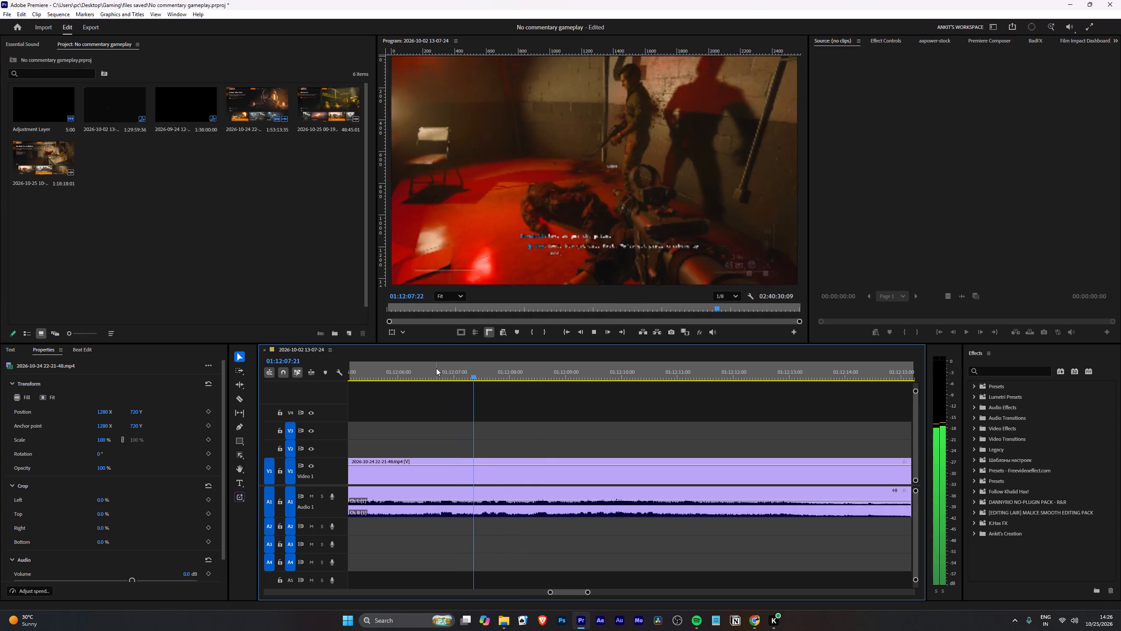
{"action": "left_click", "coordinate": [419, 364]}
{"action": "key", "text": "space"}
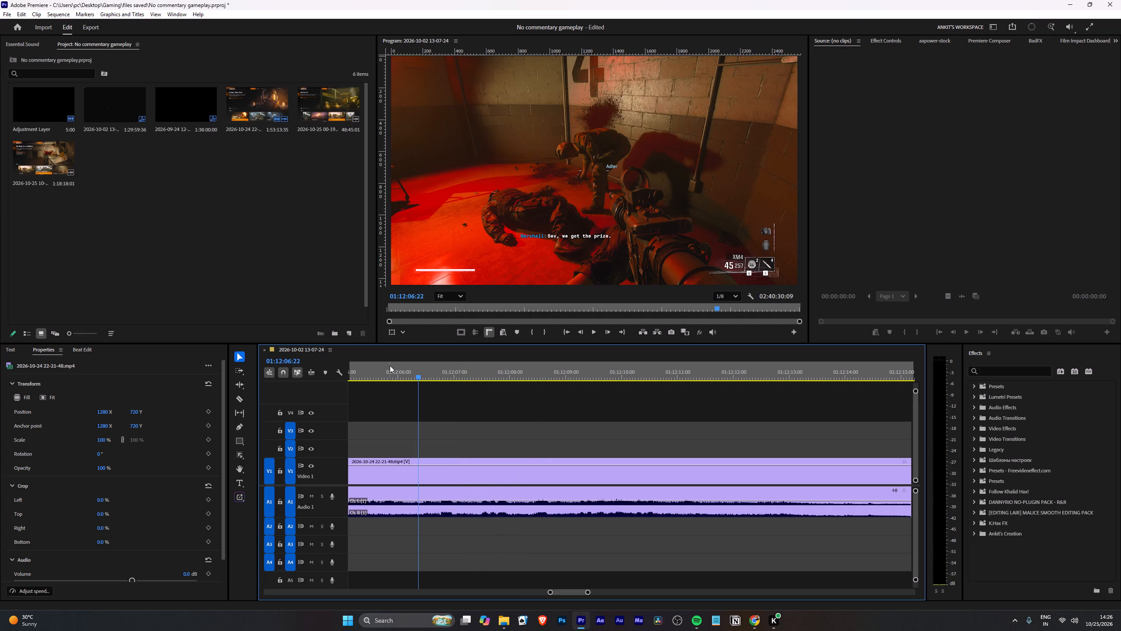
{"action": "key", "text": "l"}
{"action": "key", "text": "l"}
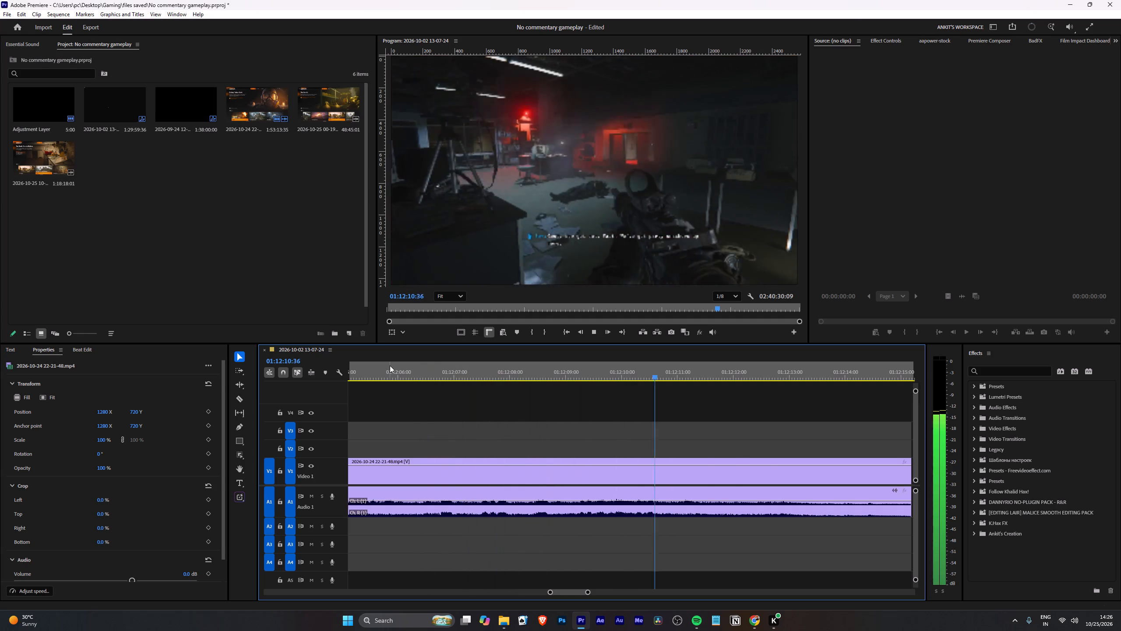
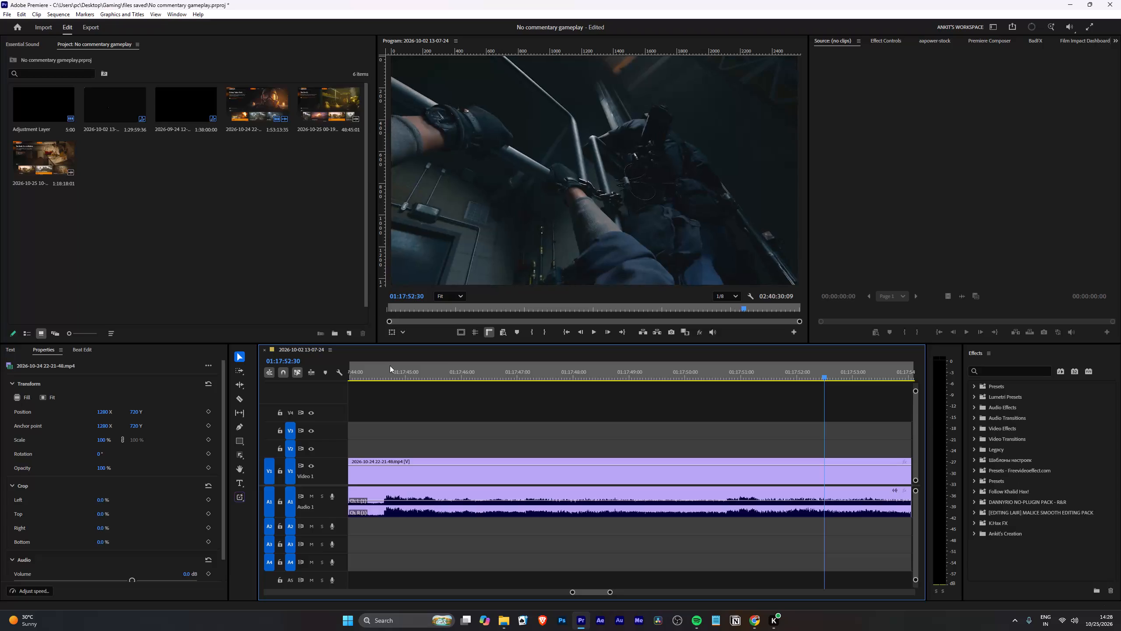
Play on through the cutscene to about 01:18:08, find the exact frame around its end, and split the clip at 01:18:07:22.
{"action": "key", "text": "l"}
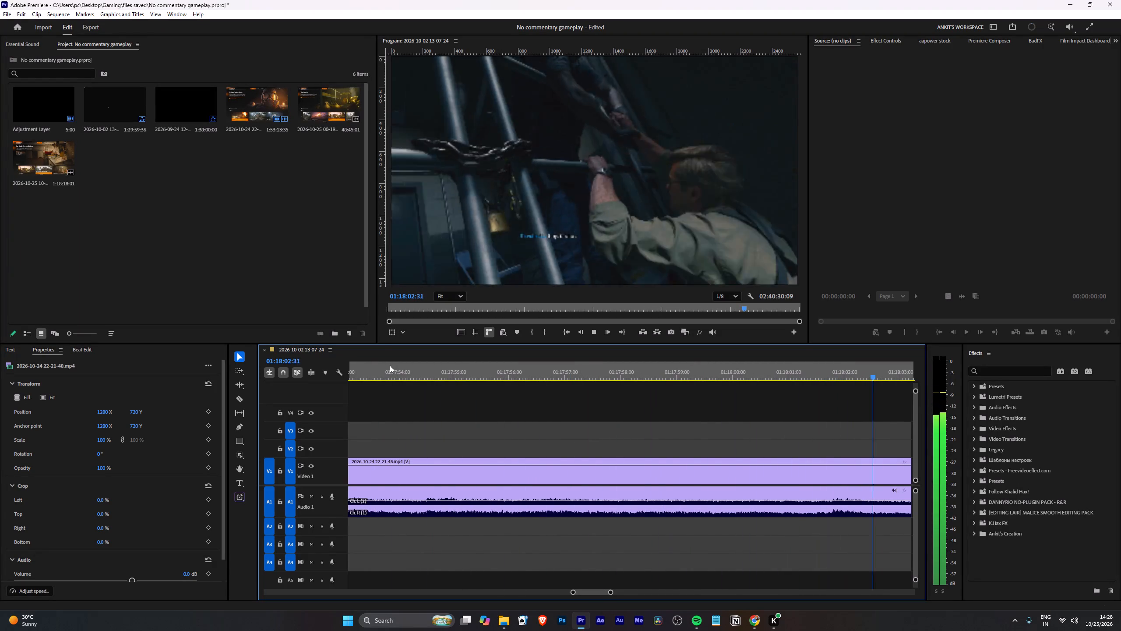
{"action": "key", "text": "space"}
{"action": "key", "text": "space"}
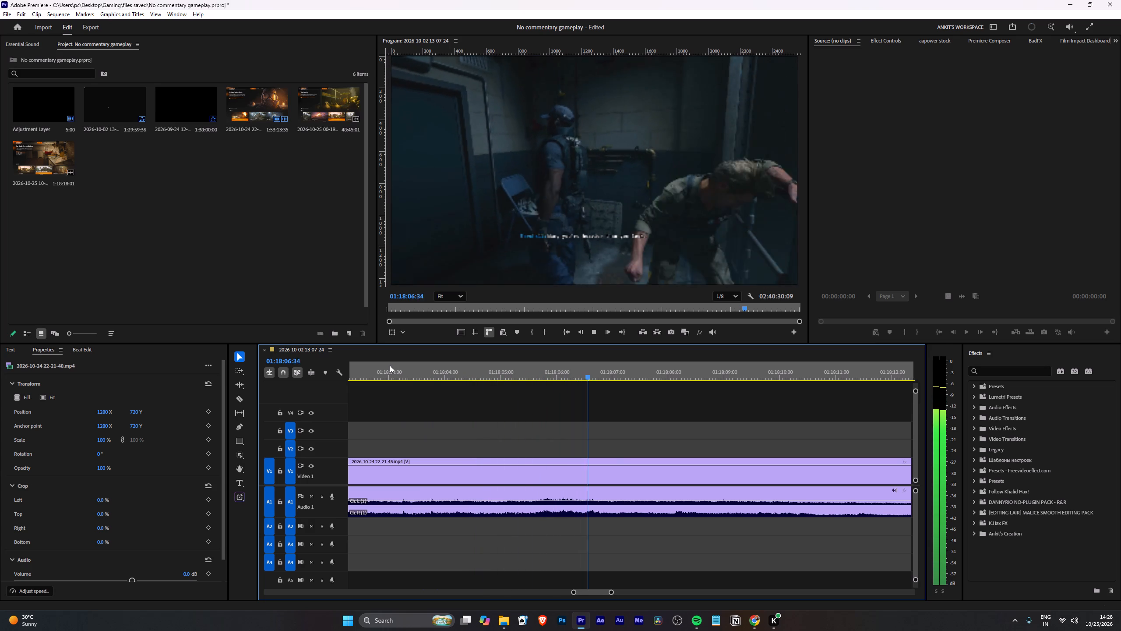
{"action": "key", "text": "space"}
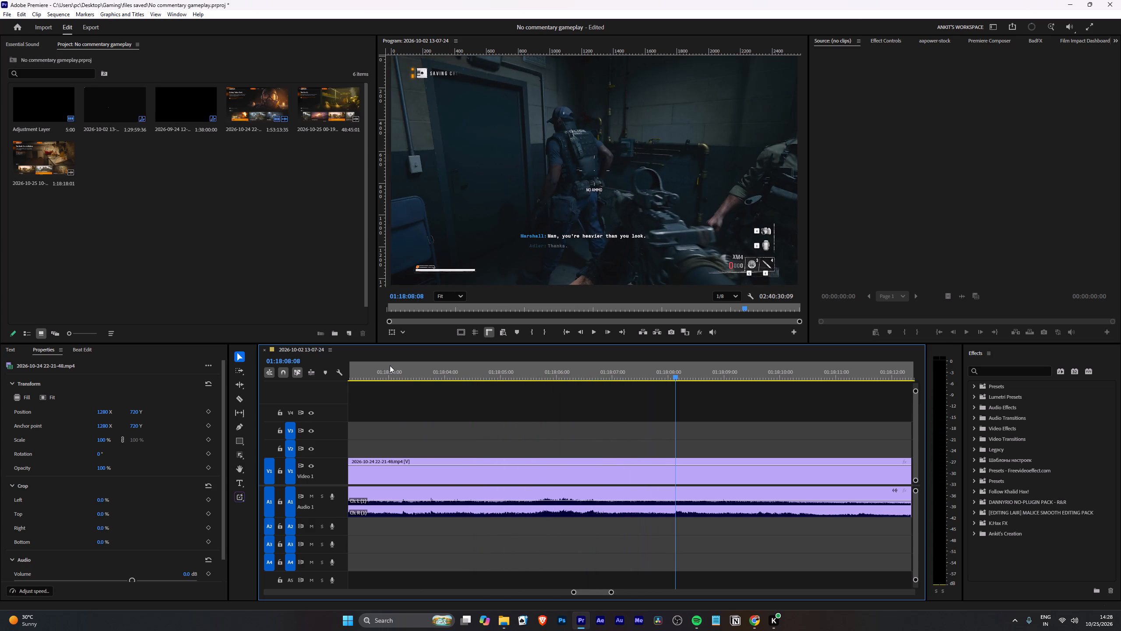
{"action": "key", "text": "Right"}
{"action": "key", "text": "Right"}
{"action": "key", "text": "Right"}
{"action": "key", "text": "Right"}
{"action": "key", "text": "Right"}
{"action": "key", "text": "Right"}
{"action": "key", "text": "Right"}
{"action": "key", "text": "Right"}
{"action": "key", "text": "Right"}
{"action": "key", "text": "Right"}
{"action": "key", "text": "Right"}
{"action": "key", "text": "Left"}
{"action": "key", "text": "Left"}
{"action": "key", "text": "Left"}
{"action": "key", "text": "Left"}
{"action": "key", "text": "Left"}
{"action": "key", "text": "Left"}
{"action": "key", "text": "Left"}
{"action": "key", "text": "Left"}
{"action": "key", "text": "Left"}
{"action": "key", "text": "Left"}
{"action": "key", "text": "Left"}
{"action": "key", "text": "Left"}
{"action": "key", "text": "Left"}
{"action": "key", "text": "Left"}
{"action": "key", "text": "Left"}
{"action": "key", "text": "Left"}
{"action": "key", "text": "Left"}
{"action": "key", "text": "Left"}
{"action": "key", "text": "Left"}
{"action": "key", "text": "Left"}
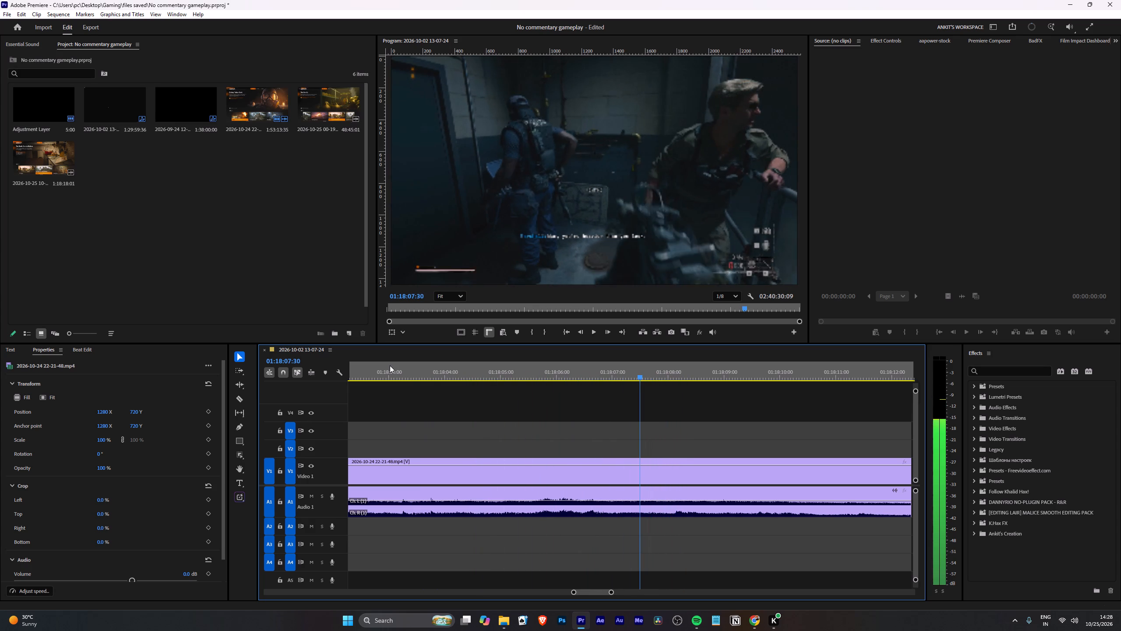
{"action": "key", "text": "Left"}
{"action": "key", "text": "Left"}
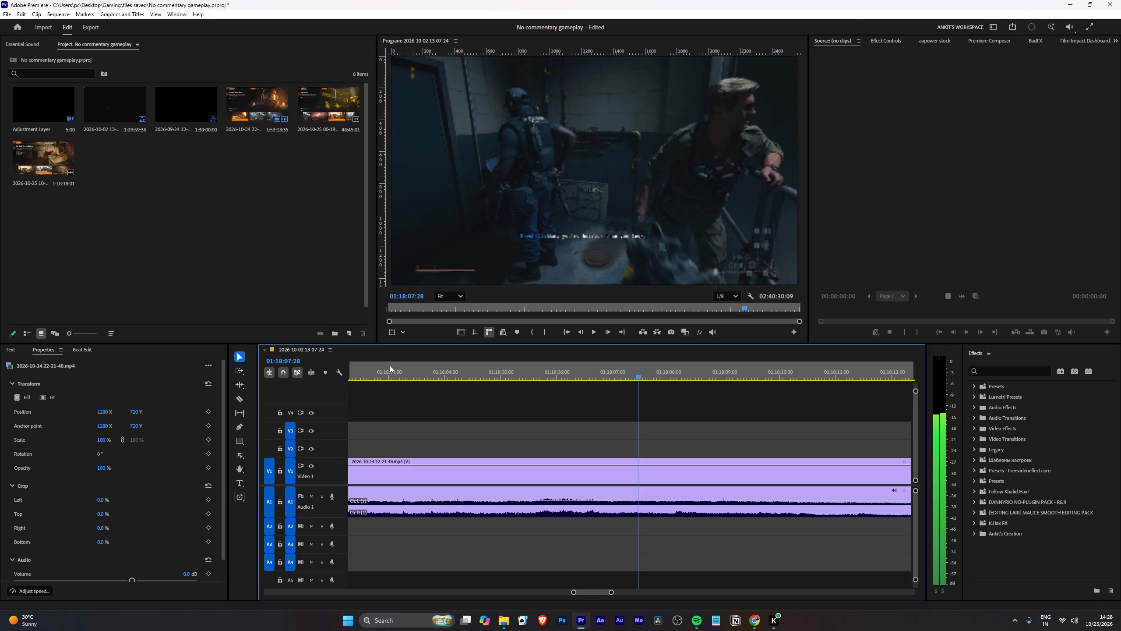
{"action": "key", "text": "Left"}
{"action": "key", "text": "Left"}
{"action": "key", "text": "Left"}
{"action": "key", "text": "Left"}
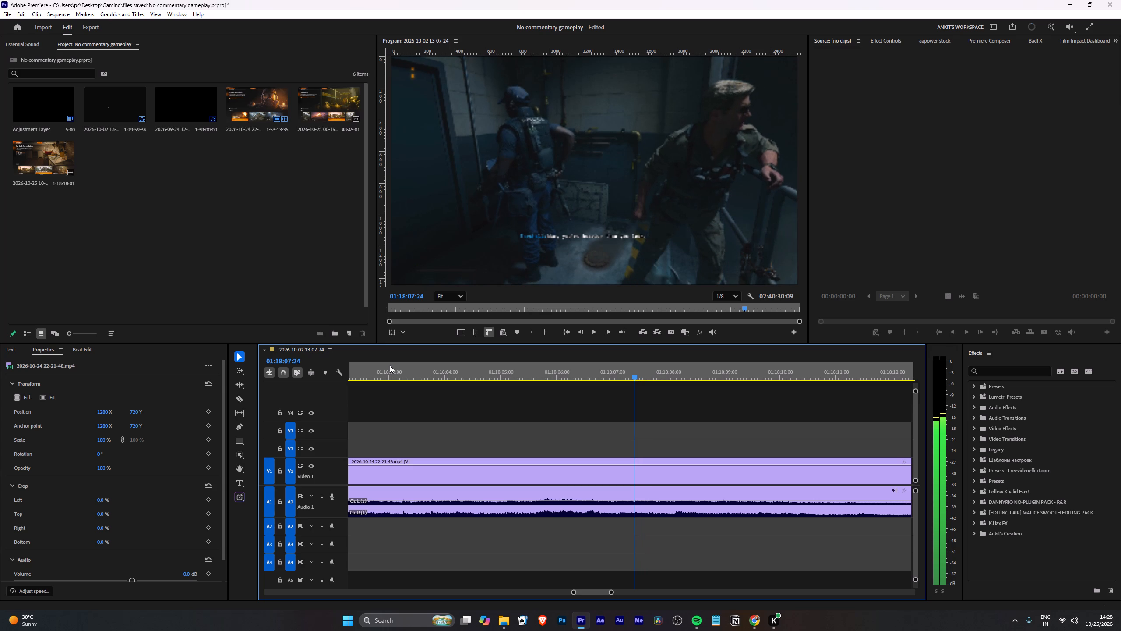
{"action": "key", "text": "Left"}
{"action": "key", "text": "Left"}
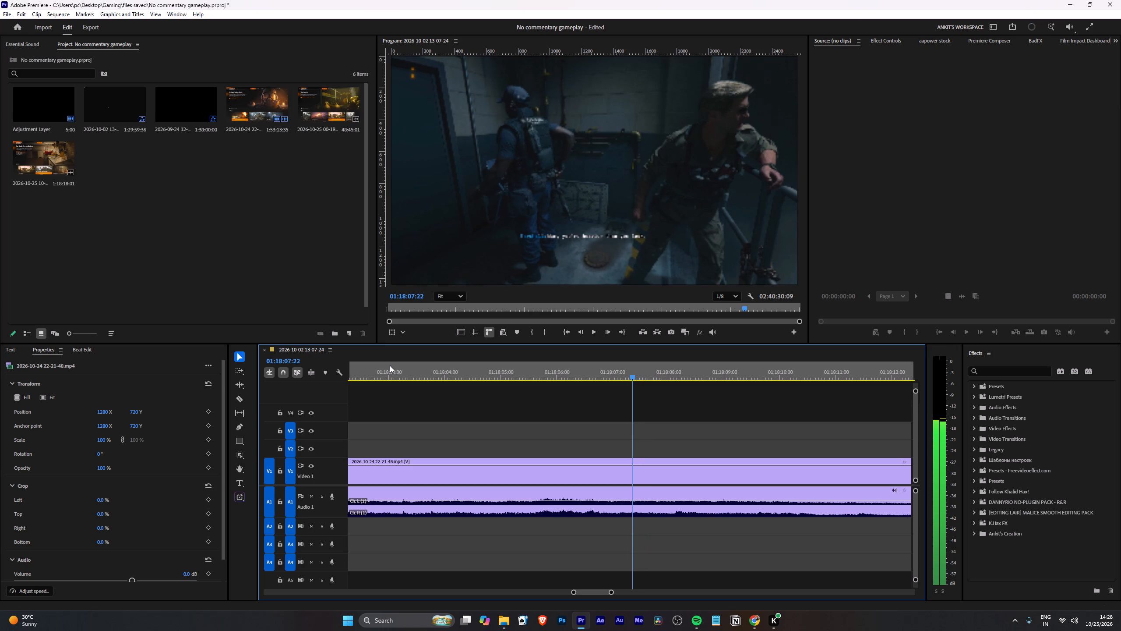
{"action": "key", "text": "w"}
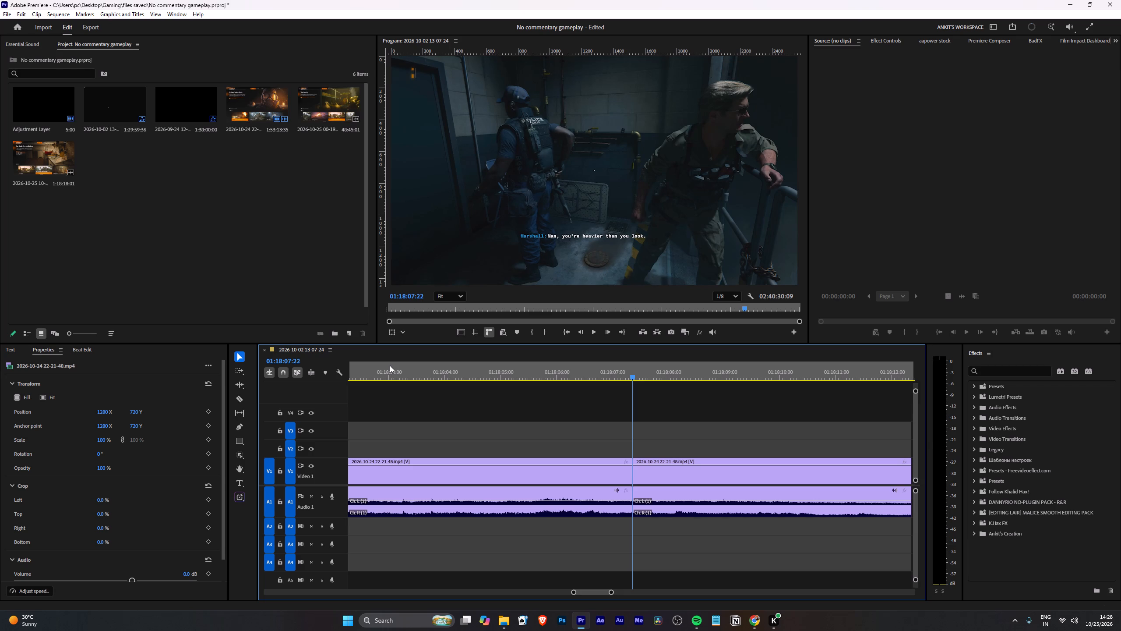
Save the project.
{"action": "key", "text": "ctrl+s"}
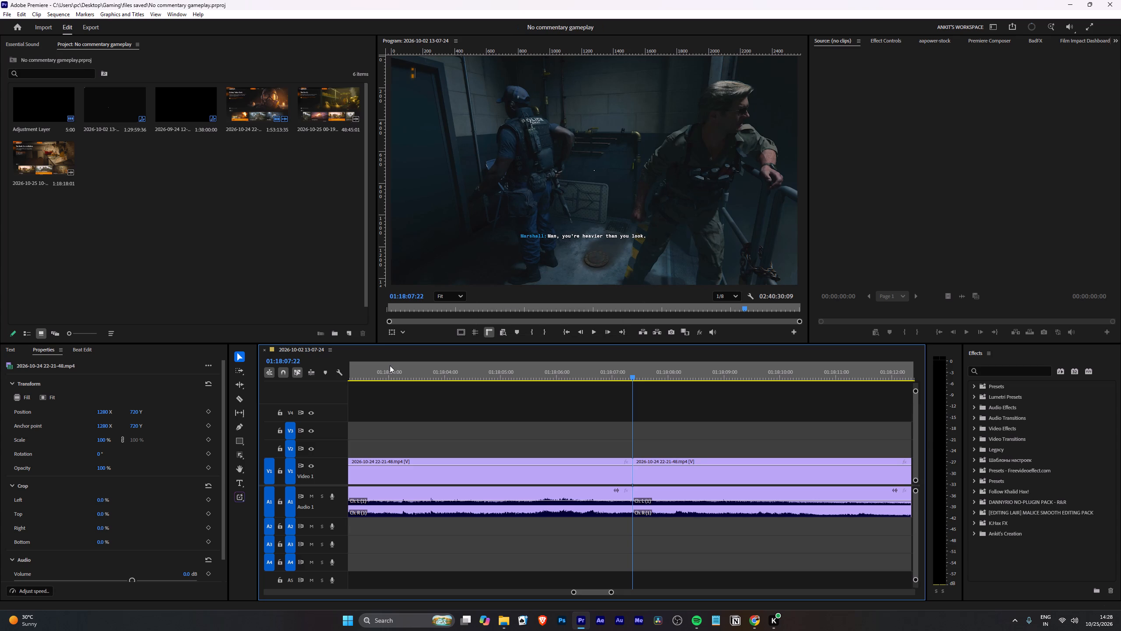
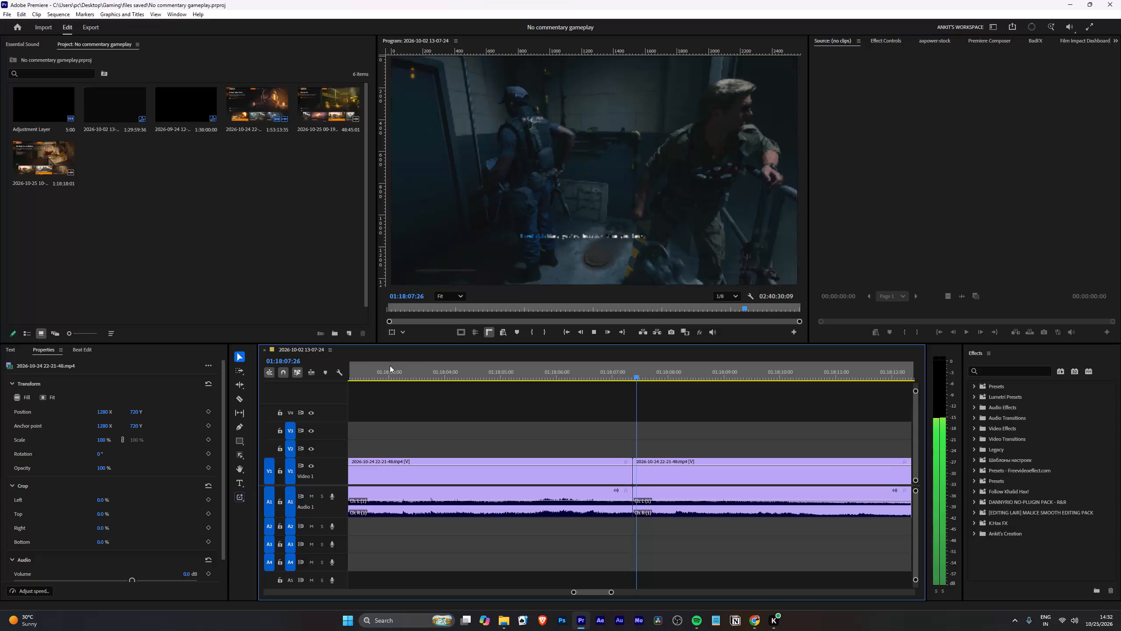
Play the footage after the 01:18:07:22 split at high speed to about 01:20:20, looking for where the failed attempt ends.
{"action": "type", "text": "lll"}
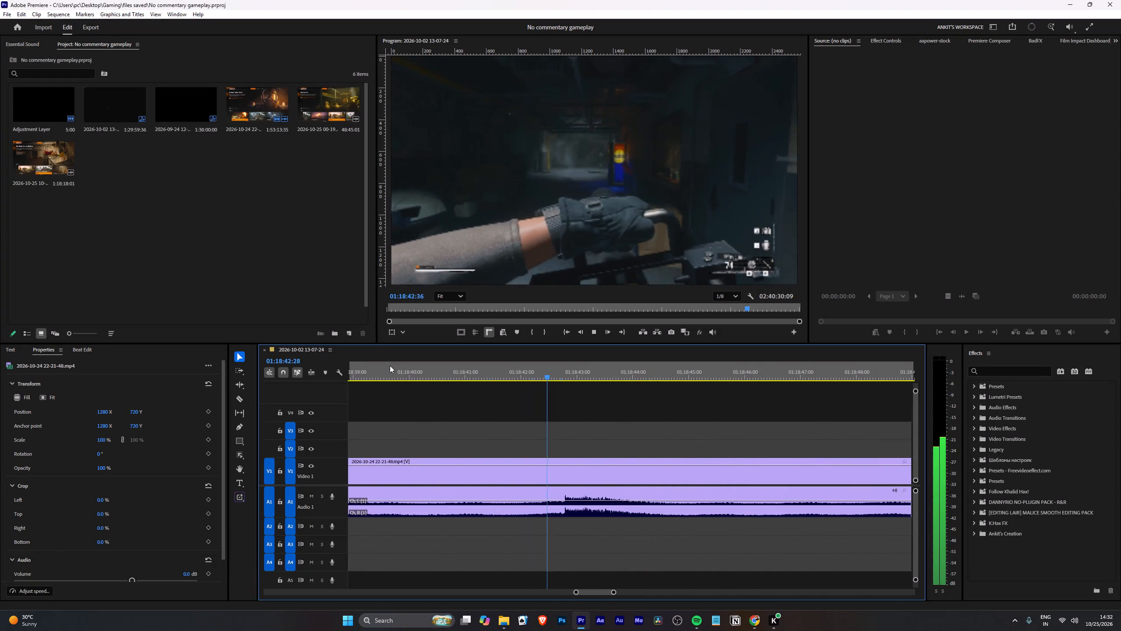
{"action": "key", "text": "l"}
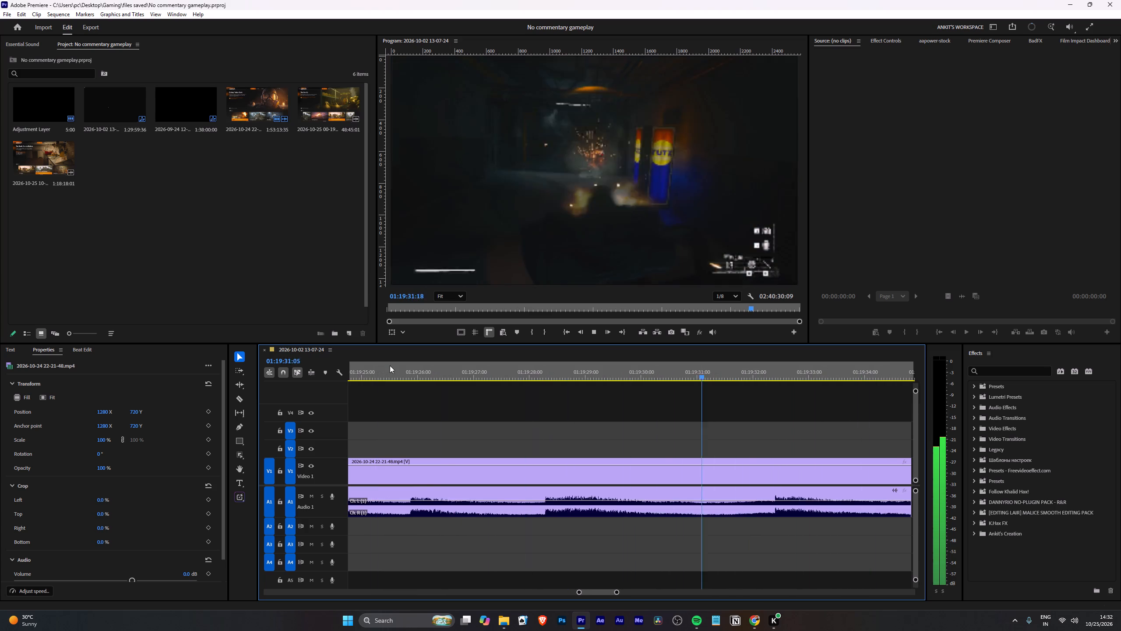
{"action": "key", "text": "space"}
{"action": "type", "text": "l"}
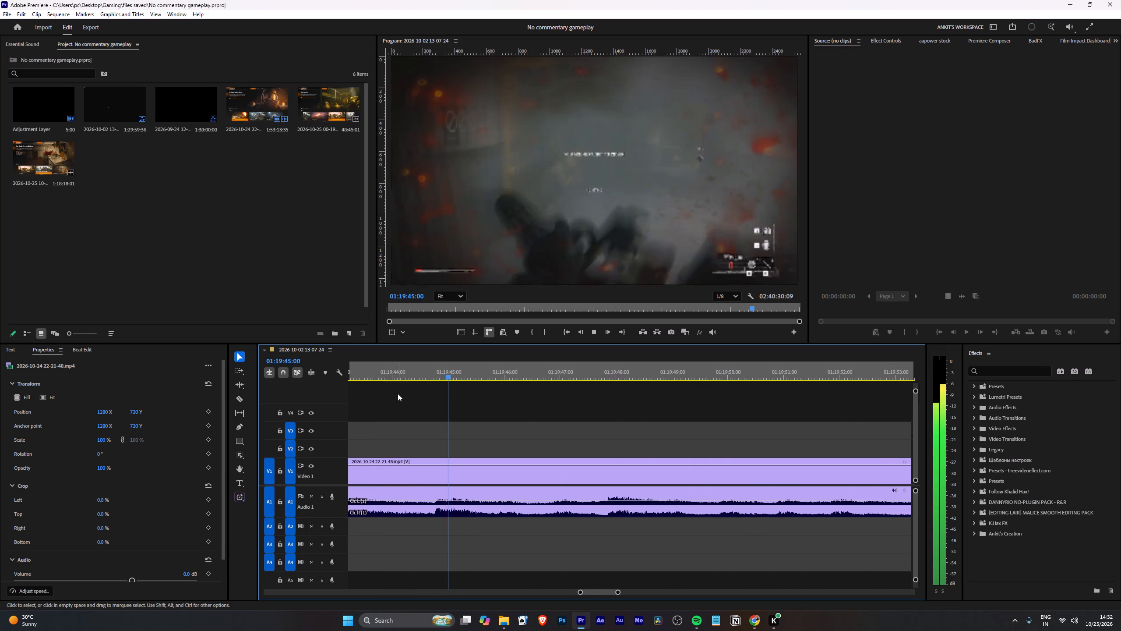
{"action": "key", "text": "l"}
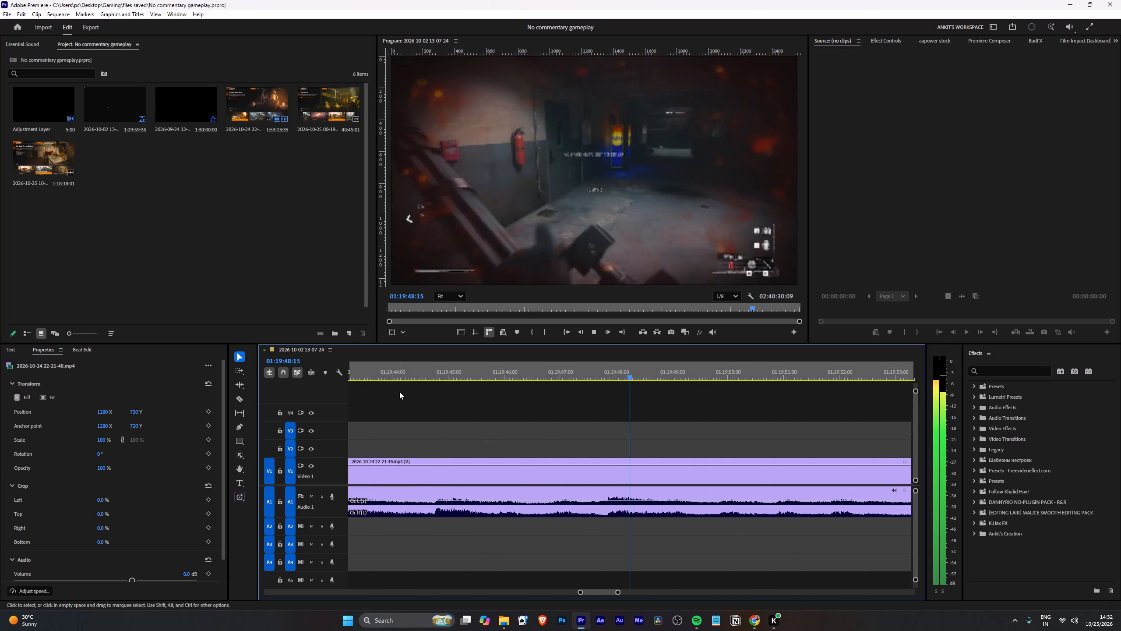
{"action": "key", "text": "l"}
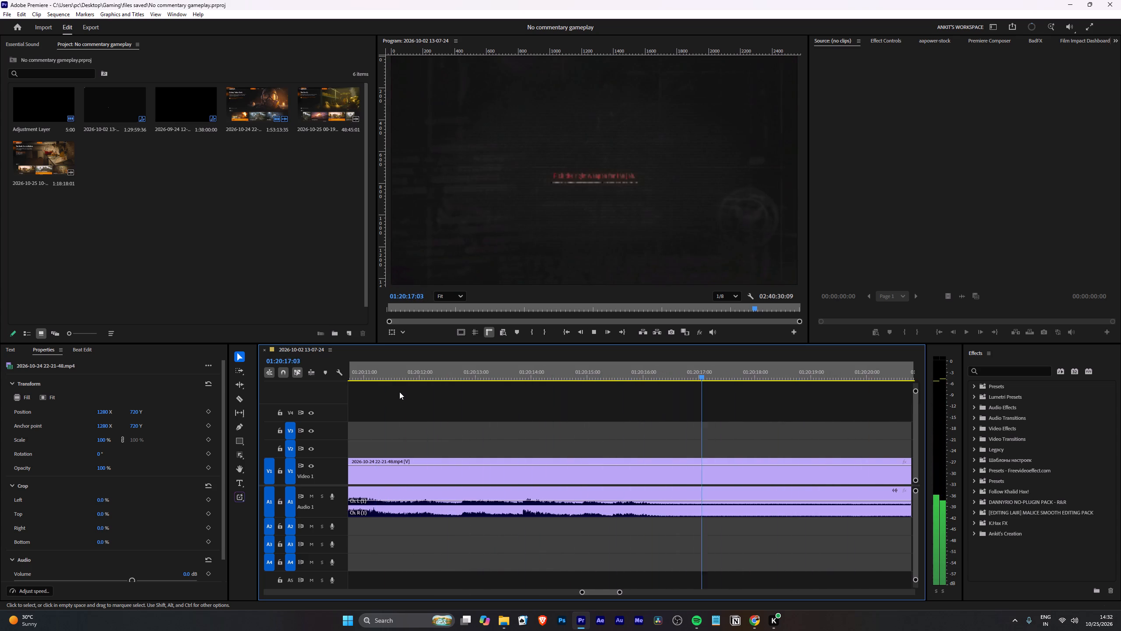
{"action": "key", "text": "space"}
{"action": "key", "text": "space"}
{"action": "scroll", "coordinate": [545, 444], "scroll_direction": "down", "scroll_amount": 10}
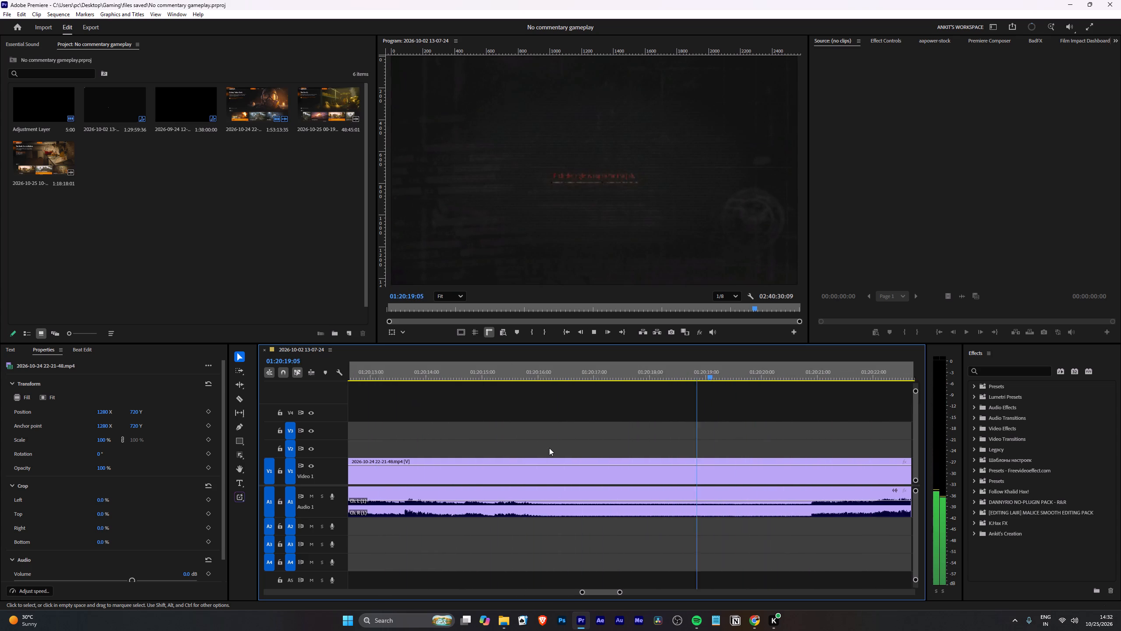
{"action": "scroll", "coordinate": [549, 448], "scroll_direction": "down", "scroll_amount": 6}
{"action": "key", "text": "space"}
{"action": "scroll", "coordinate": [575, 458], "scroll_direction": "down", "scroll_amount": 8, "text": "alt"}
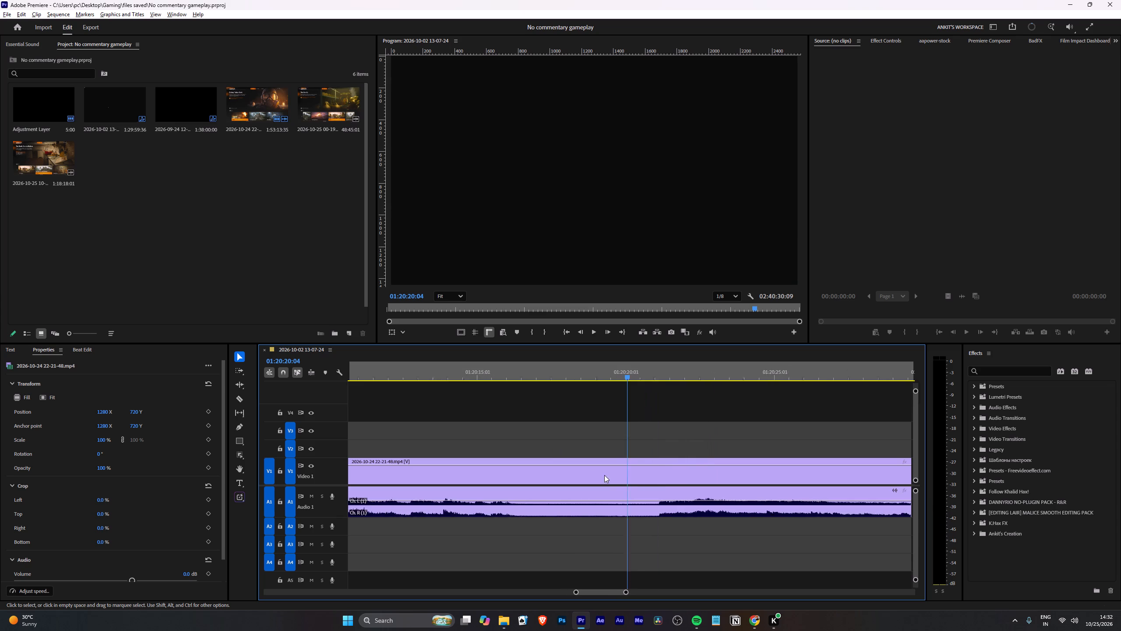
Jump ahead to the black restart gap at about 01:21:38 and ripple-trim everything between the 01:18:07:22 split and that point.
{"action": "scroll", "coordinate": [604, 475], "scroll_direction": "down", "scroll_amount": 18, "text": "alt"}
{"action": "scroll", "coordinate": [733, 495], "scroll_direction": "down", "scroll_amount": 6}
{"action": "scroll", "coordinate": [638, 486], "scroll_direction": "down", "scroll_amount": 2}
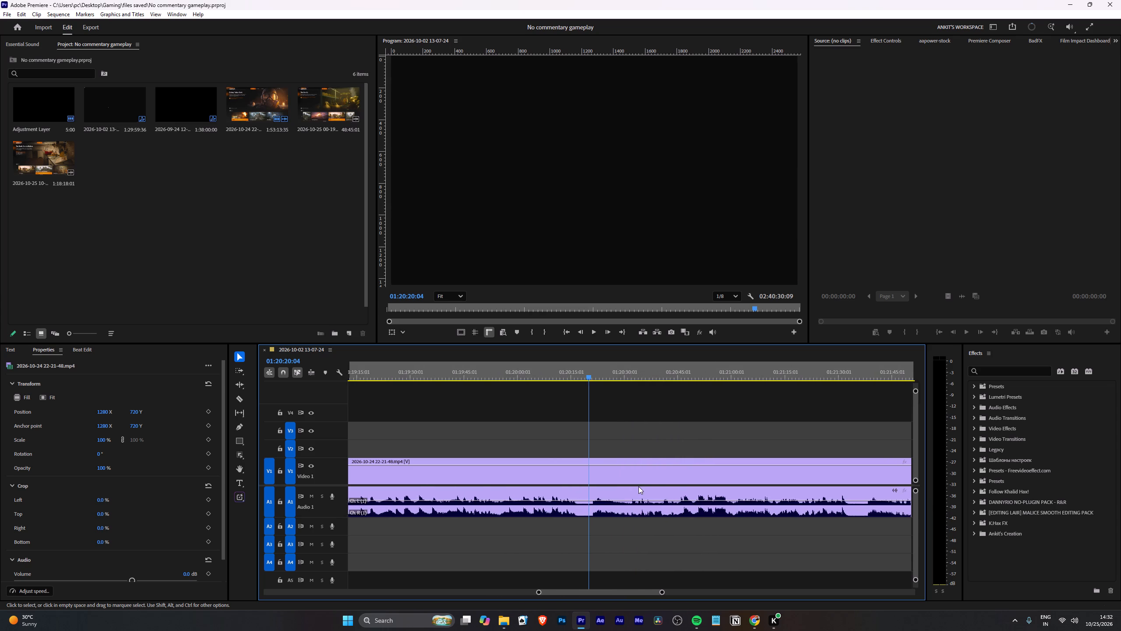
{"action": "scroll", "coordinate": [638, 486], "scroll_direction": "down", "scroll_amount": 2}
{"action": "left_click", "coordinate": [788, 365]}
{"action": "key", "text": "space"}
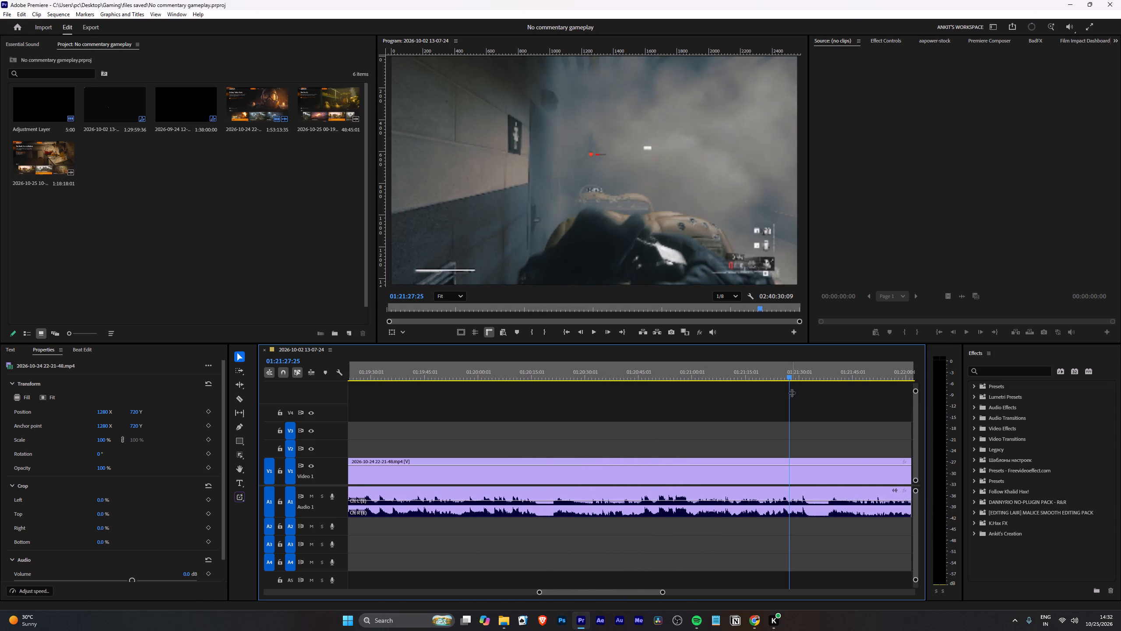
{"action": "scroll", "coordinate": [815, 433], "scroll_direction": "down", "scroll_amount": 5}
{"action": "scroll", "coordinate": [754, 456], "scroll_direction": "down", "scroll_amount": 5}
{"action": "scroll", "coordinate": [739, 469], "scroll_direction": "up", "scroll_amount": 11, "text": "alt"}
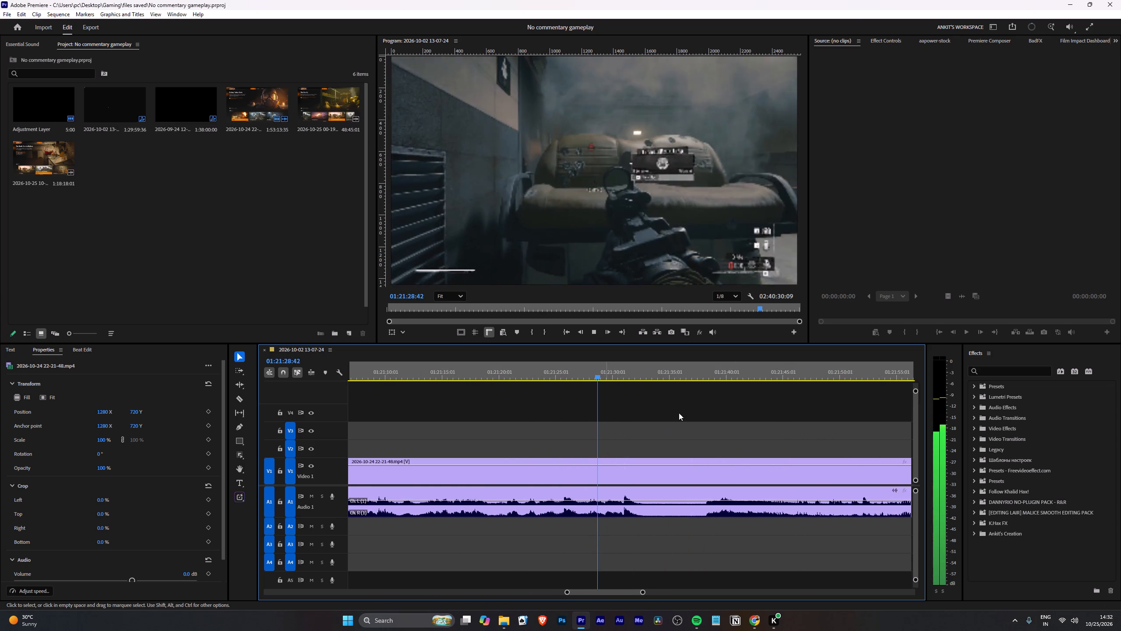
{"action": "left_click", "coordinate": [704, 373]}
{"action": "scroll", "coordinate": [716, 428], "scroll_direction": "up", "scroll_amount": 5, "text": "alt"}
{"action": "key", "text": "q"}
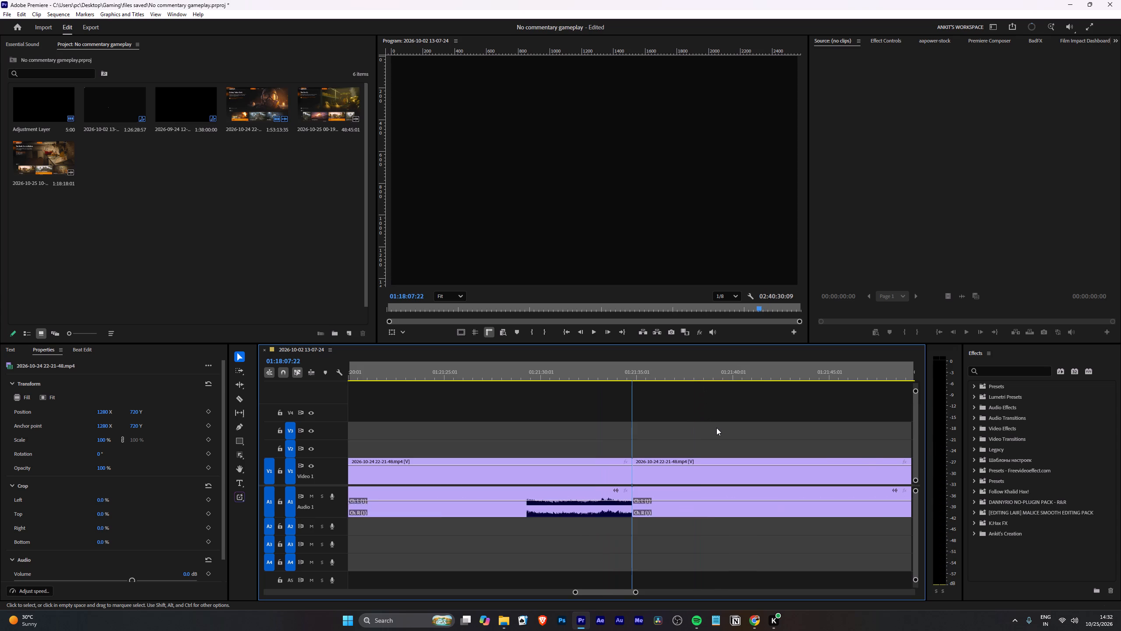
Find the matching cutscene frame at about 01:18:10:31 and ripple-trim the repeated footage back to the split at 01:18:07:22.
{"action": "key", "text": "space"}
{"action": "key", "text": "space"}
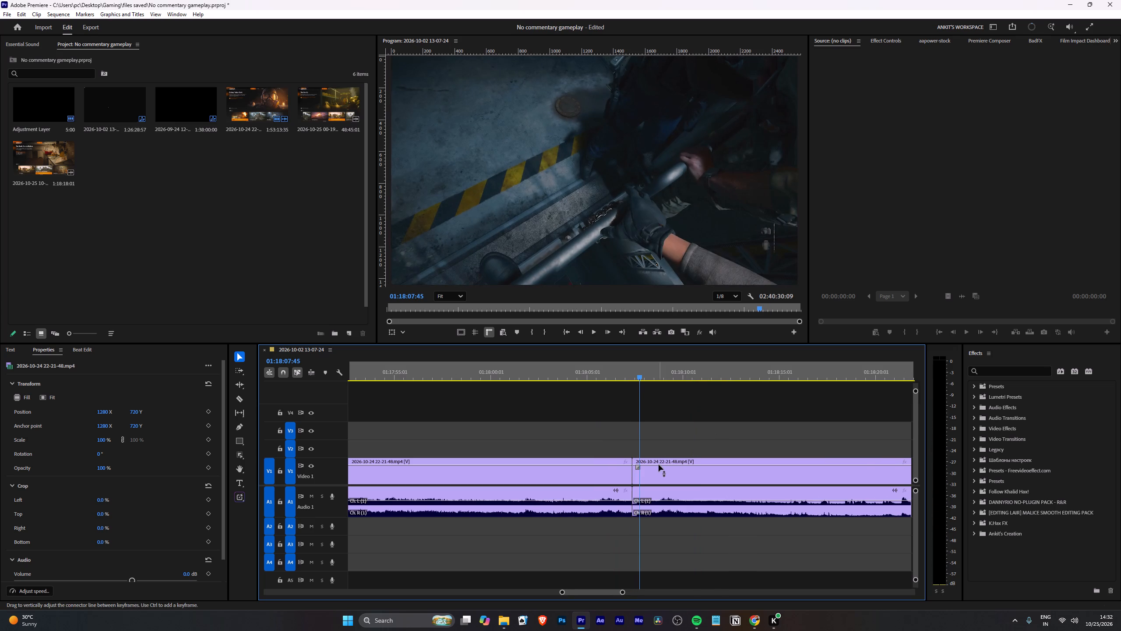
{"action": "scroll", "coordinate": [640, 466], "scroll_direction": "up", "scroll_amount": 13, "text": "alt"}
{"action": "key", "text": "space"}
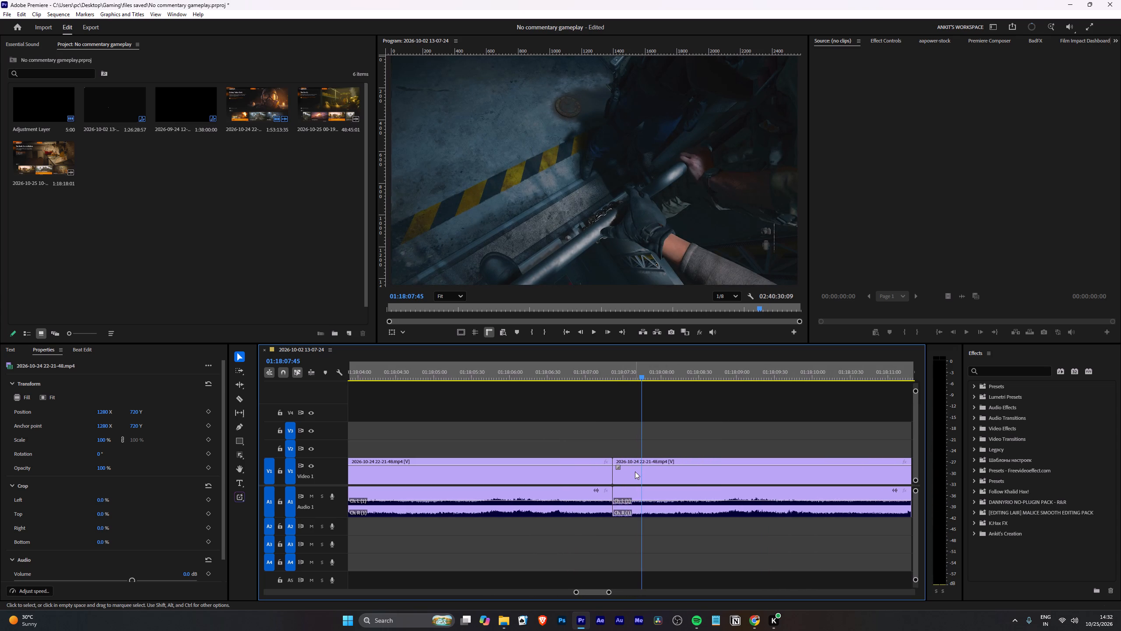
{"action": "key", "text": "space"}
{"action": "key", "text": "Right"}
{"action": "key", "text": "Right"}
{"action": "key", "text": "Right"}
{"action": "key", "text": "Right"}
{"action": "key", "text": "Right"}
{"action": "key", "text": "Right"}
{"action": "key", "text": "Right"}
{"action": "key", "text": "Right"}
{"action": "key", "text": "Right"}
{"action": "key", "text": "Right"}
{"action": "key", "text": "Right"}
{"action": "key", "text": "Right"}
{"action": "key", "text": "Right"}
{"action": "key", "text": "Right"}
{"action": "key", "text": "Right"}
{"action": "key", "text": "Right"}
{"action": "key", "text": "Right"}
{"action": "key", "text": "Right"}
{"action": "key", "text": "Right"}
{"action": "key", "text": "Right"}
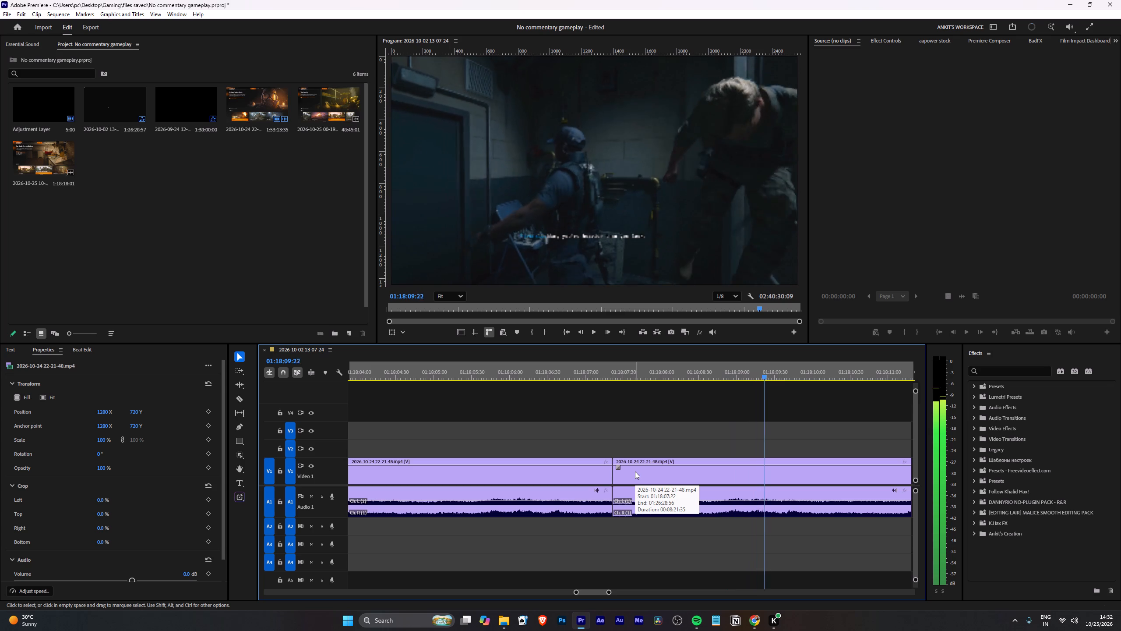
{"action": "key", "text": "Right"}
{"action": "key", "text": "Right"}
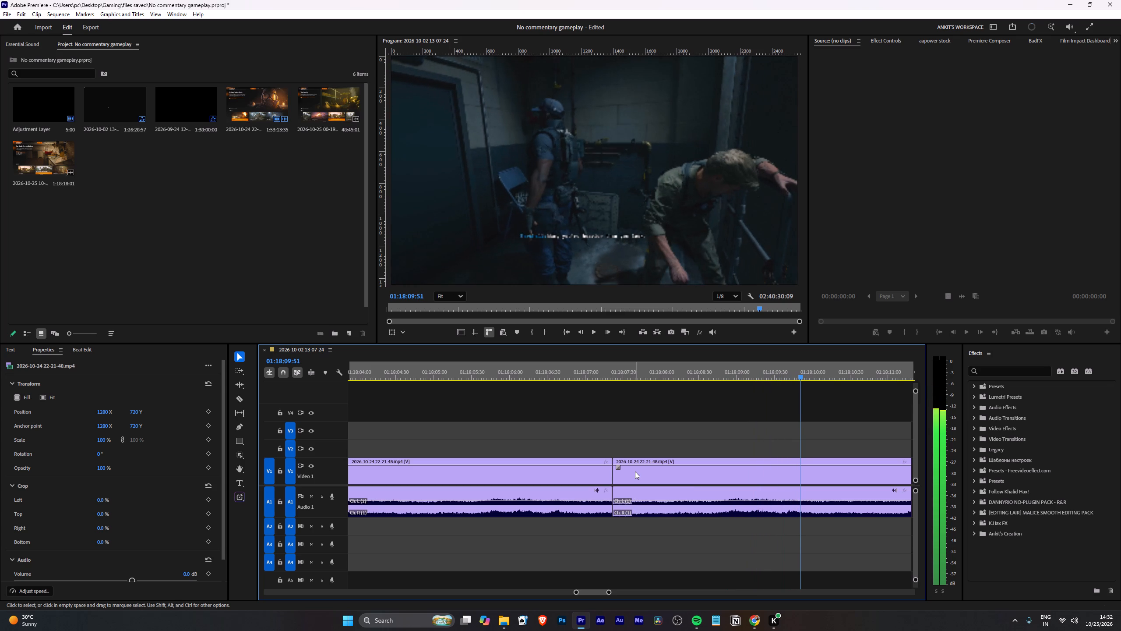
{"action": "key", "text": "Right"}
{"action": "key", "text": "Right"}
{"action": "key", "text": "Right"}
{"action": "key", "text": "Right"}
{"action": "key", "text": "Right"}
{"action": "key", "text": "Right"}
{"action": "key", "text": "Right"}
{"action": "key", "text": "Right"}
{"action": "key", "text": "Right"}
{"action": "key", "text": "Right"}
{"action": "key", "text": "Right"}
{"action": "key", "text": "Right"}
{"action": "key", "text": "Right"}
{"action": "key", "text": "Right"}
{"action": "key", "text": "Right"}
{"action": "key", "text": "Right"}
{"action": "key", "text": "Right"}
{"action": "key", "text": "Right"}
{"action": "key", "text": "Right"}
{"action": "key", "text": "Right"}
{"action": "key", "text": "Right"}
{"action": "key", "text": "Right"}
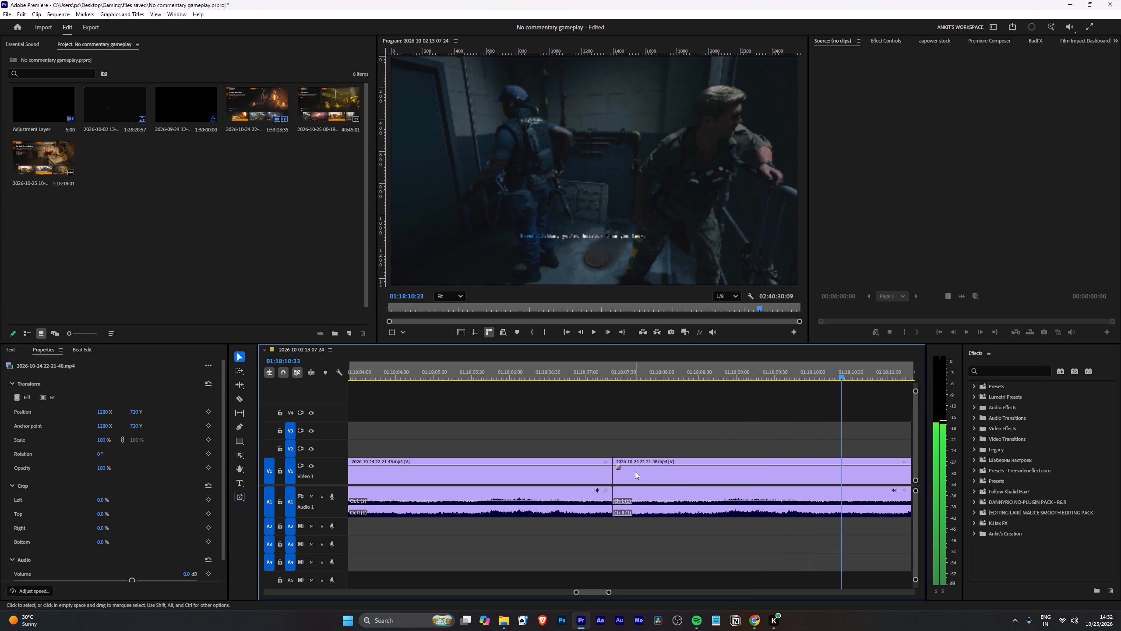
{"action": "key", "text": "Right"}
{"action": "key", "text": "Right"}
{"action": "key", "text": "Right"}
{"action": "key", "text": "Right"}
{"action": "key", "text": "Right"}
{"action": "key", "text": "Right"}
{"action": "key", "text": "Right"}
{"action": "key", "text": "Right"}
{"action": "key", "text": "Right"}
{"action": "key", "text": "Right"}
{"action": "key", "text": "Right"}
{"action": "key", "text": "Right"}
{"action": "key", "text": "Right"}
{"action": "key", "text": "Right"}
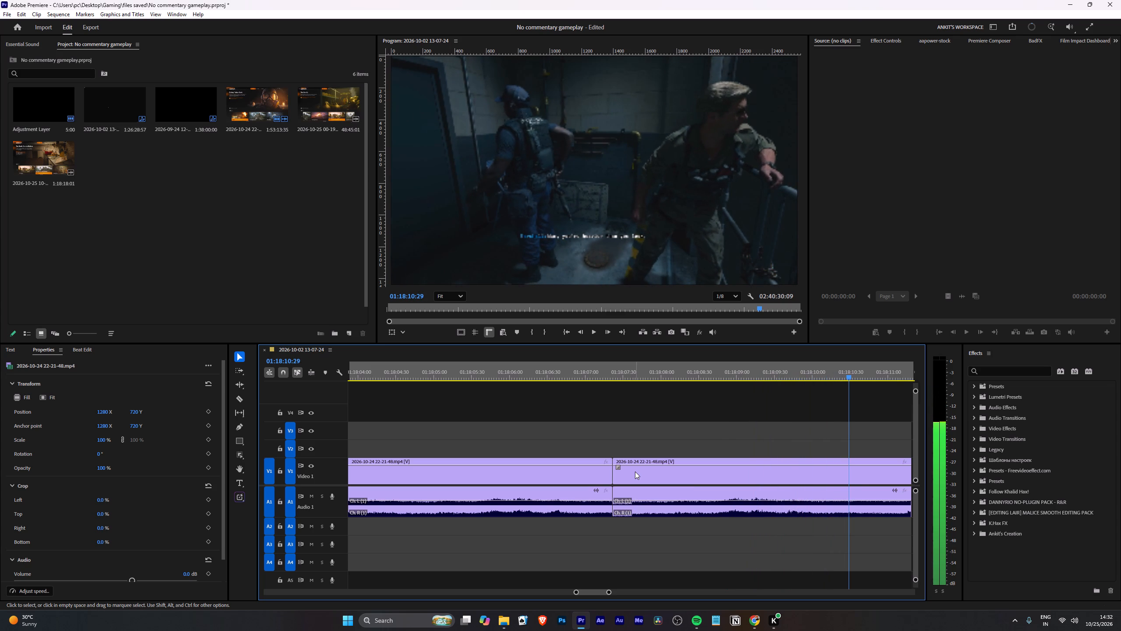
{"action": "key", "text": "Left"}
{"action": "key", "text": "Left"}
{"action": "key", "text": "Left"}
{"action": "key", "text": "Left"}
{"action": "key", "text": "Left"}
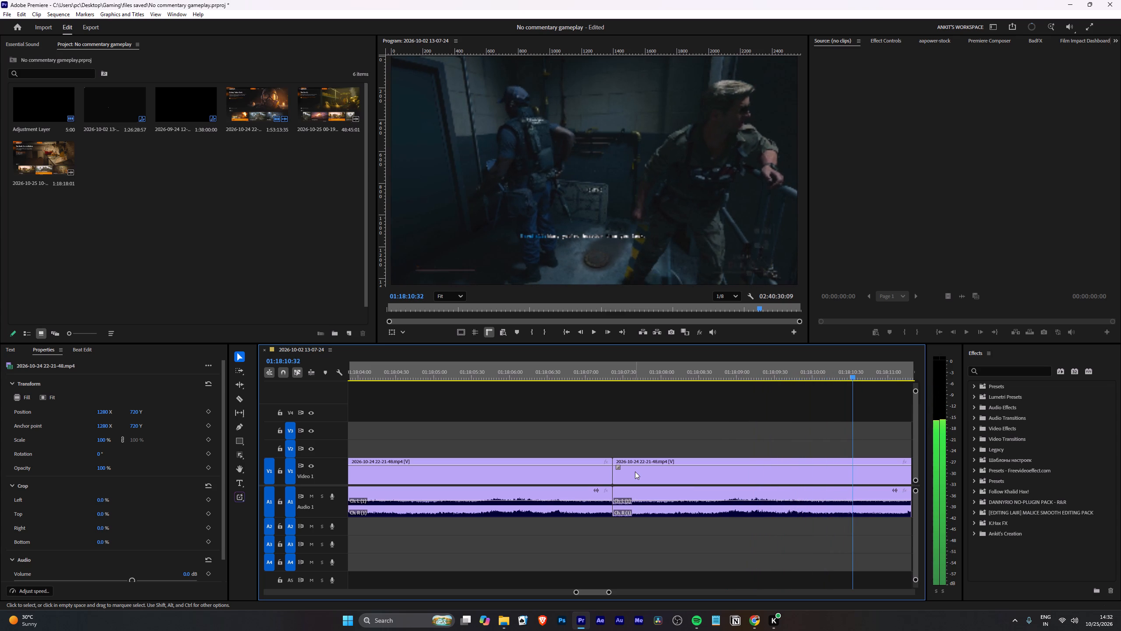
{"action": "key", "text": "Left"}
{"action": "key", "text": "q"}
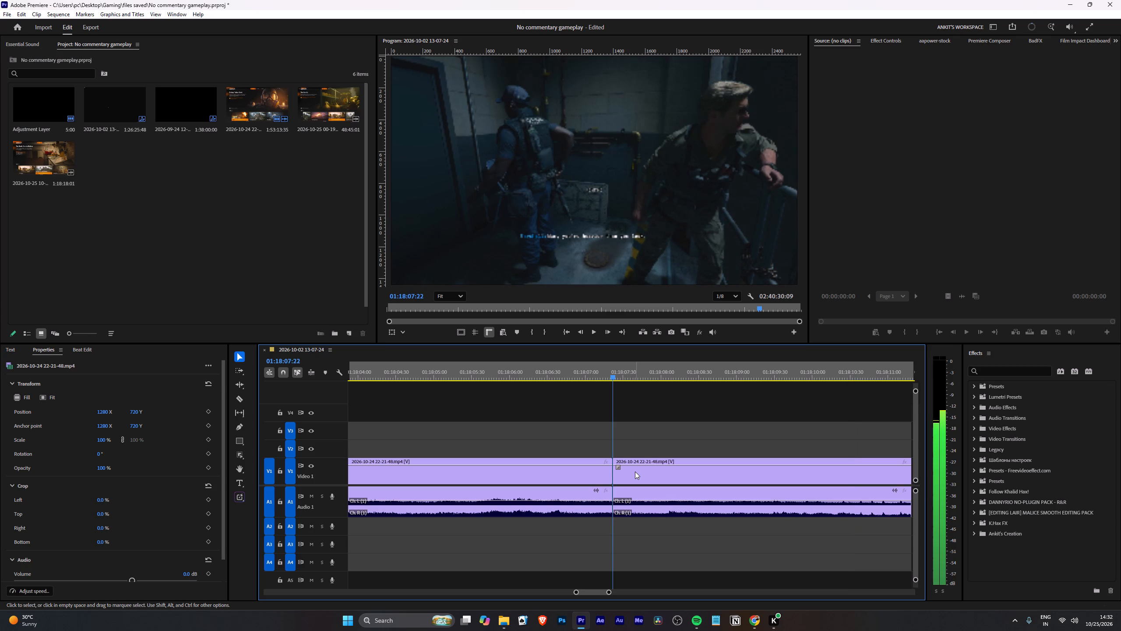
Compare the frames on both sides of the 01:18:07:22 join and play across it from about 01:18:06:56.
{"action": "key", "text": "Left"}
{"action": "key", "text": "Right"}
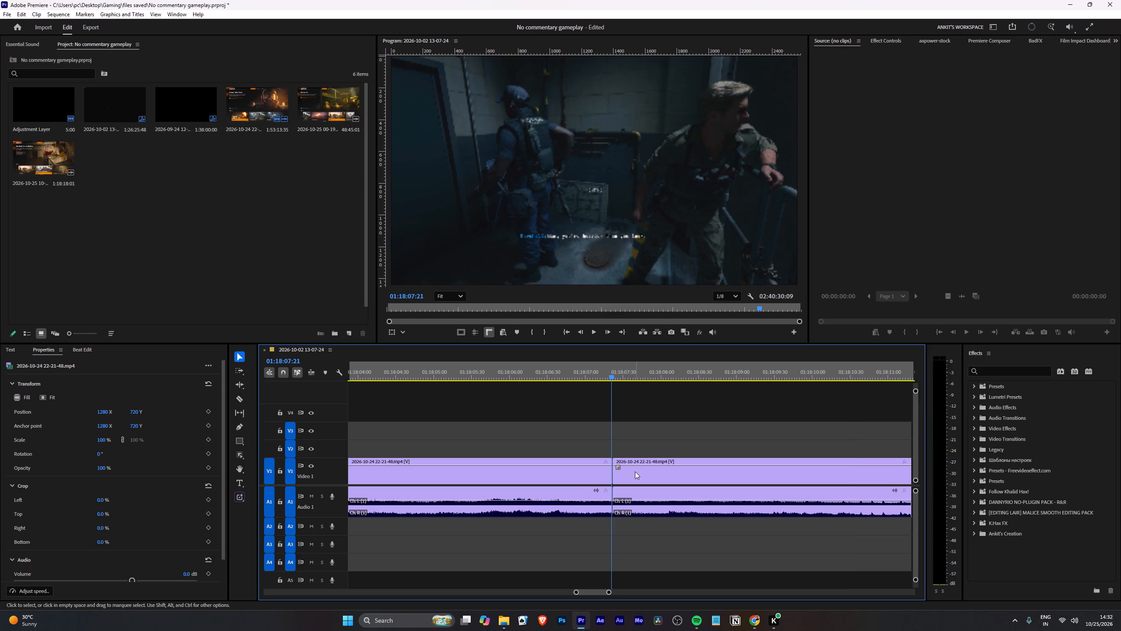
{"action": "key", "text": "Right"}
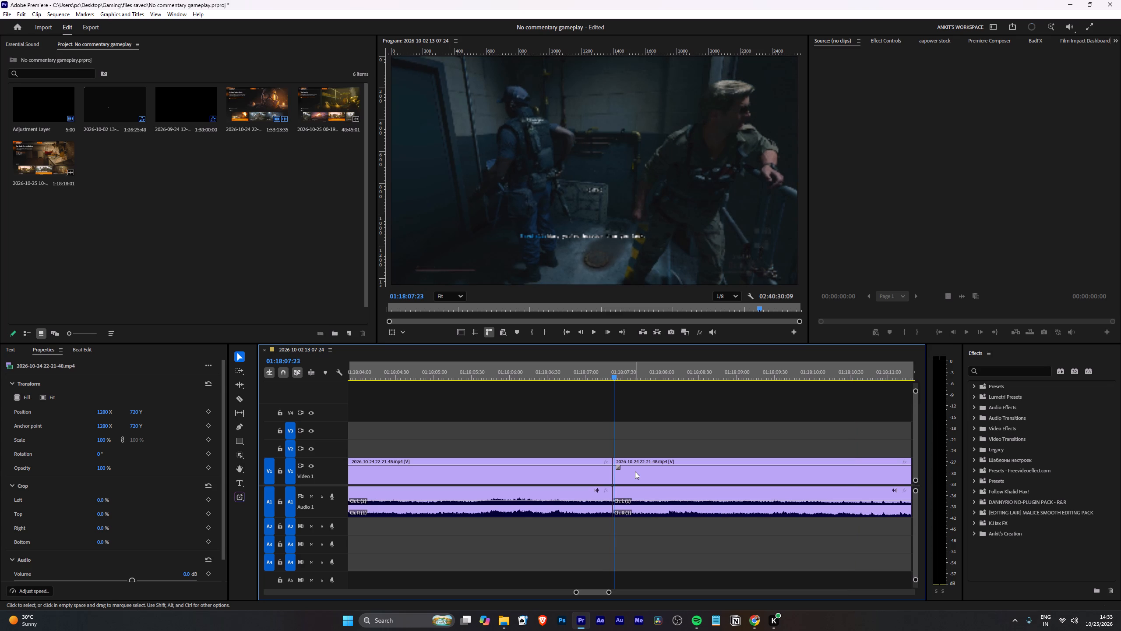
{"action": "left_click", "coordinate": [582, 380]}
{"action": "left_click", "coordinate": [582, 379]}
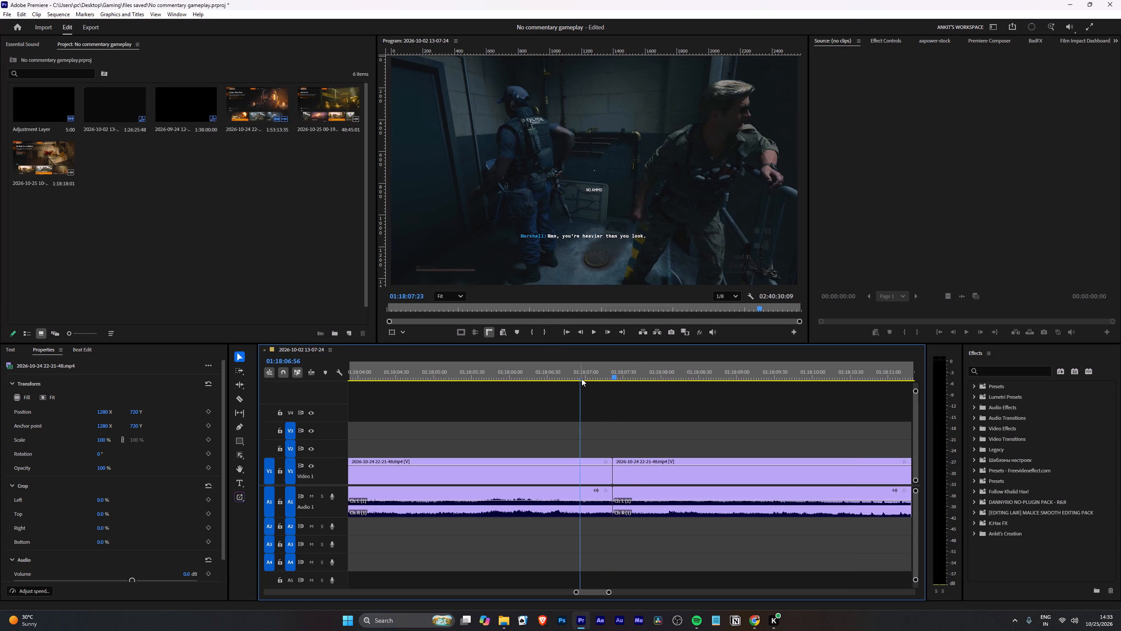
{"action": "key", "text": "space"}
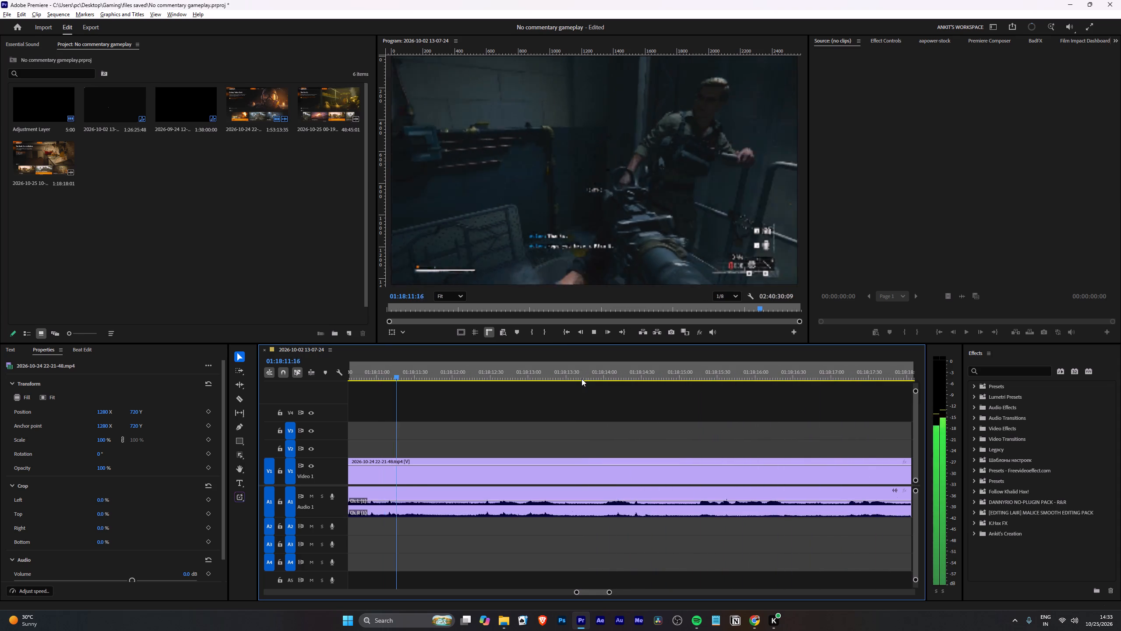
Play on at higher speed through the following gameplay and split the clip at 01:22:35:00.
{"action": "scroll", "coordinate": [582, 379], "scroll_direction": "down", "scroll_amount": 17, "text": "alt"}
{"action": "key", "text": "l"}
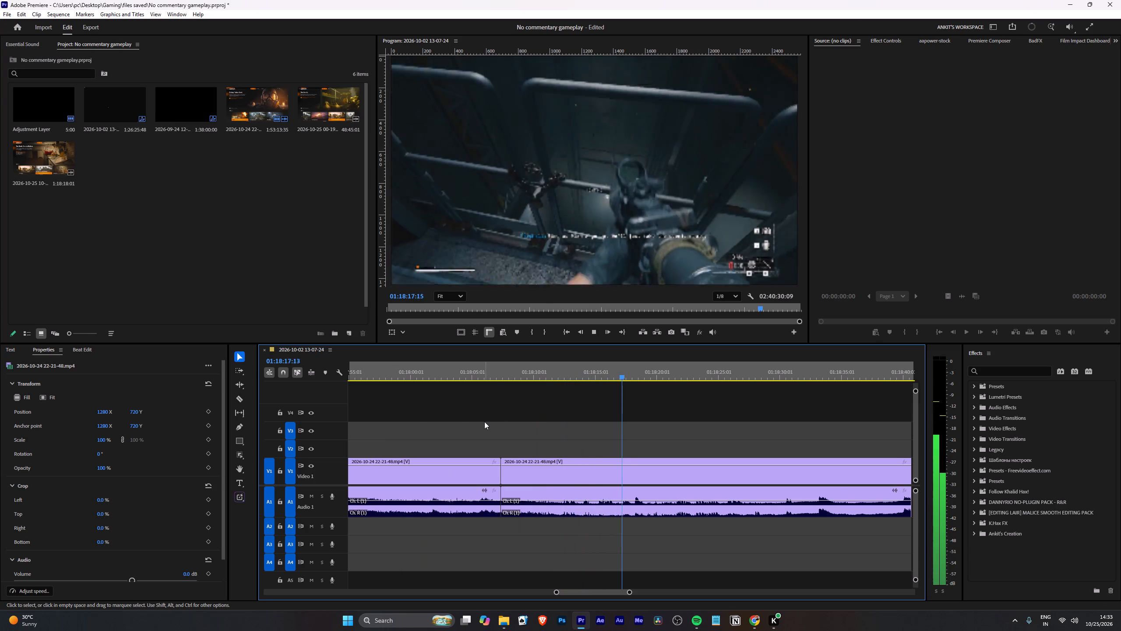
{"action": "key", "text": "l"}
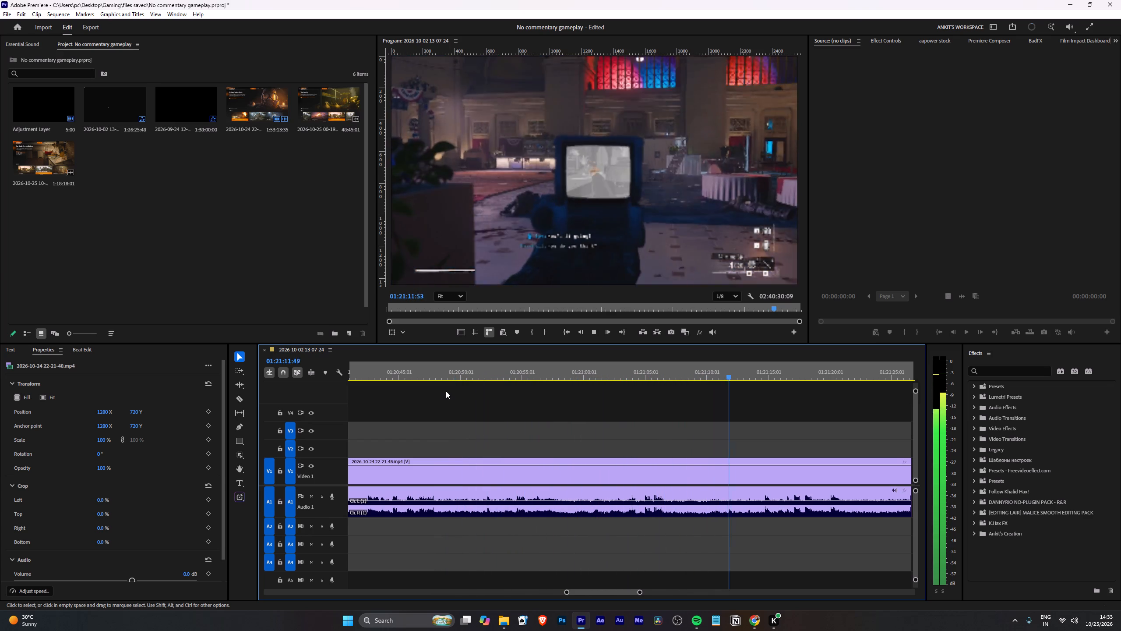
{"action": "key", "text": "l"}
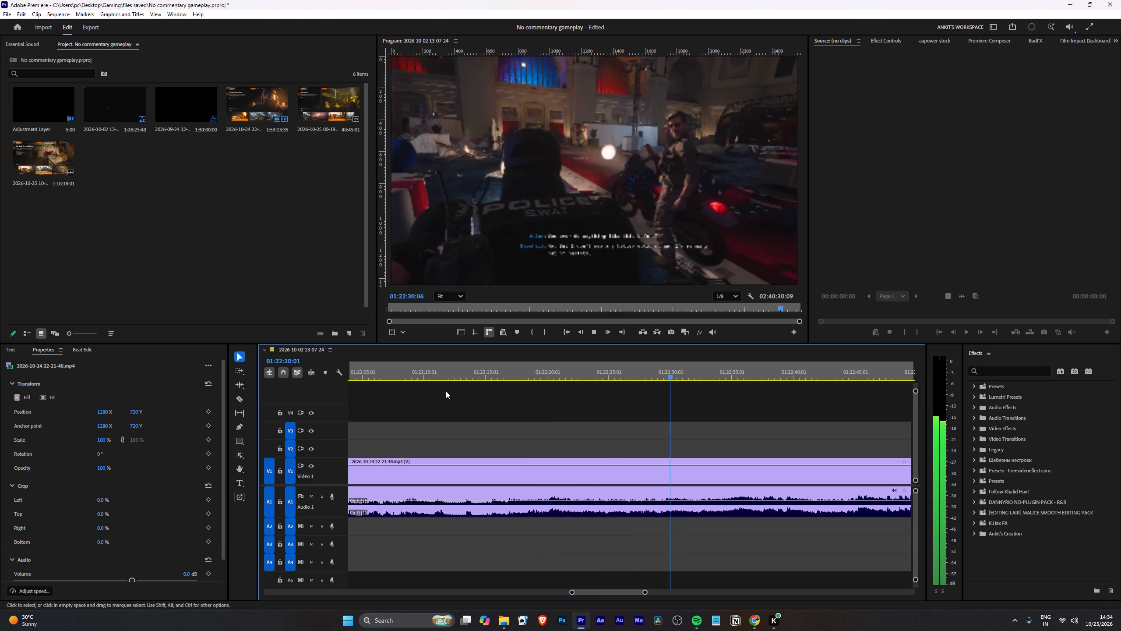
{"action": "key", "text": "space"}
{"action": "key", "text": "w"}
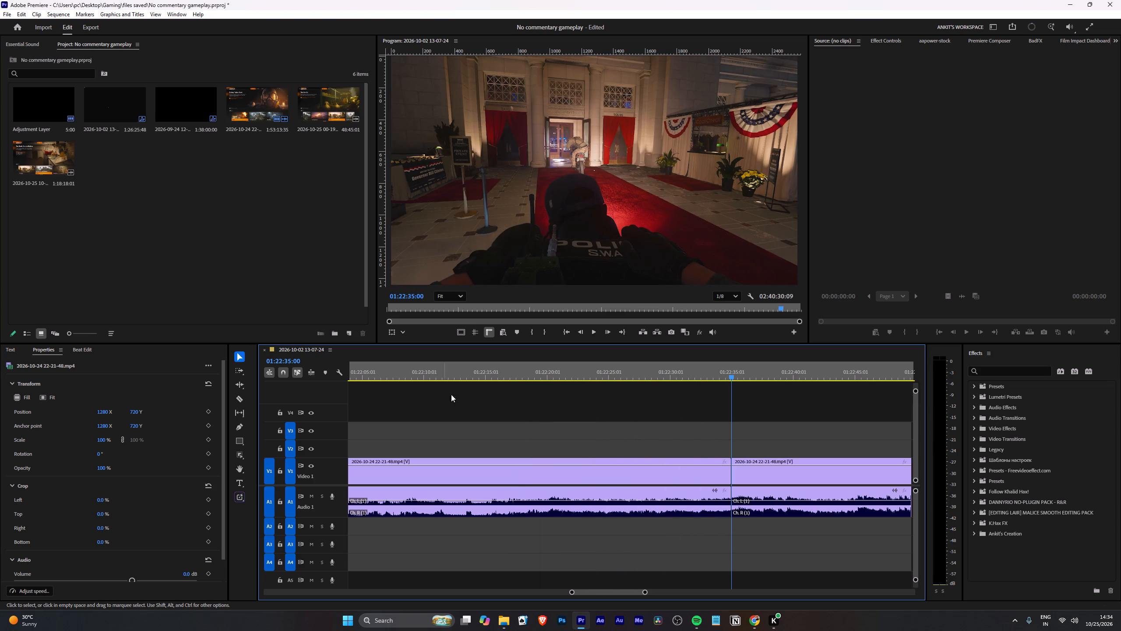
Find the first motorcycle-scene frame after the reload screen, at about 01:23:17:23, and ripple-trim everything back to the 01:22:35:00 split.
{"action": "scroll", "coordinate": [633, 407], "scroll_direction": "down", "scroll_amount": 20, "text": "alt"}
{"action": "scroll", "coordinate": [633, 407], "scroll_direction": "down", "scroll_amount": 5, "text": "alt"}
{"action": "scroll", "coordinate": [760, 464], "scroll_direction": "up", "scroll_amount": 6, "text": "alt"}
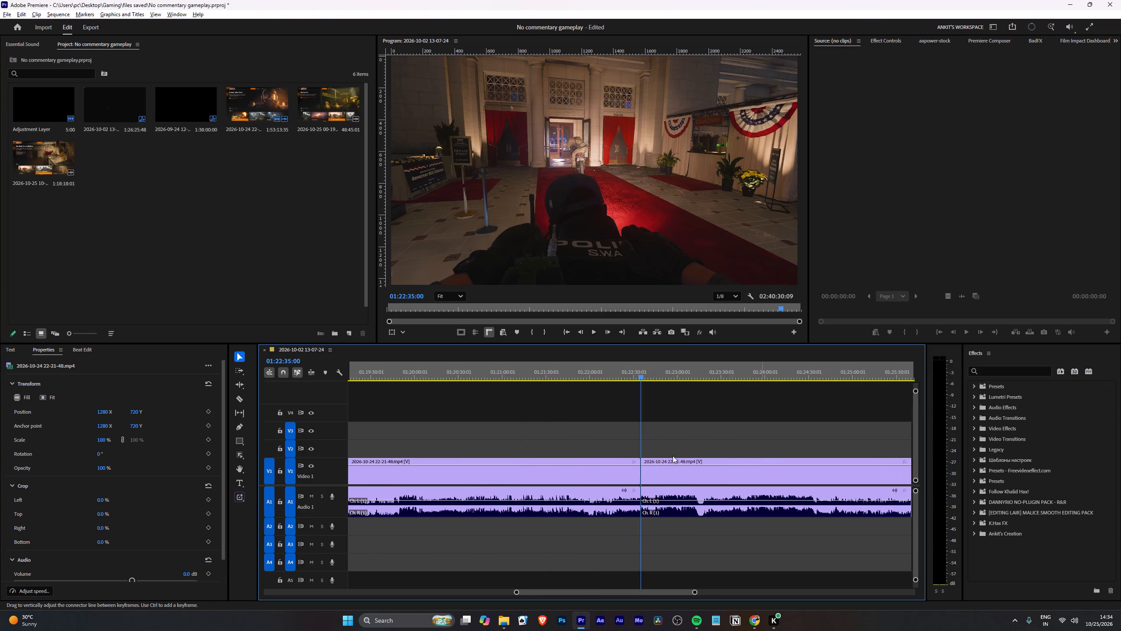
{"action": "scroll", "coordinate": [673, 456], "scroll_direction": "up", "scroll_amount": 9, "text": "alt"}
{"action": "left_click", "coordinate": [714, 376]}
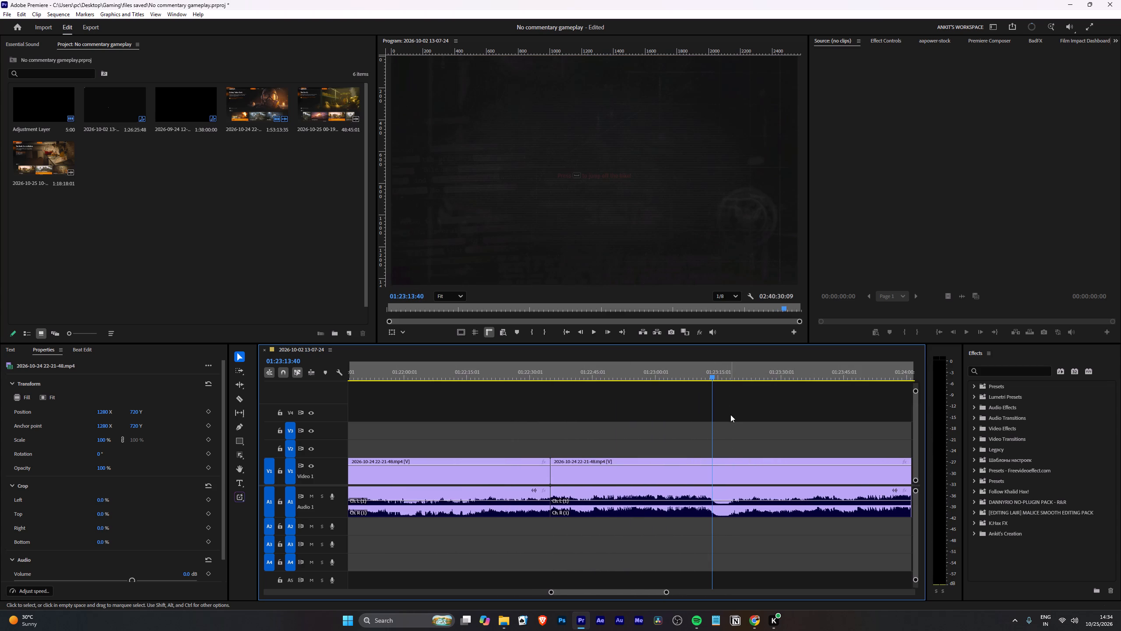
{"action": "key", "text": "space"}
{"action": "scroll", "coordinate": [765, 454], "scroll_direction": "up", "scroll_amount": 11, "text": "alt"}
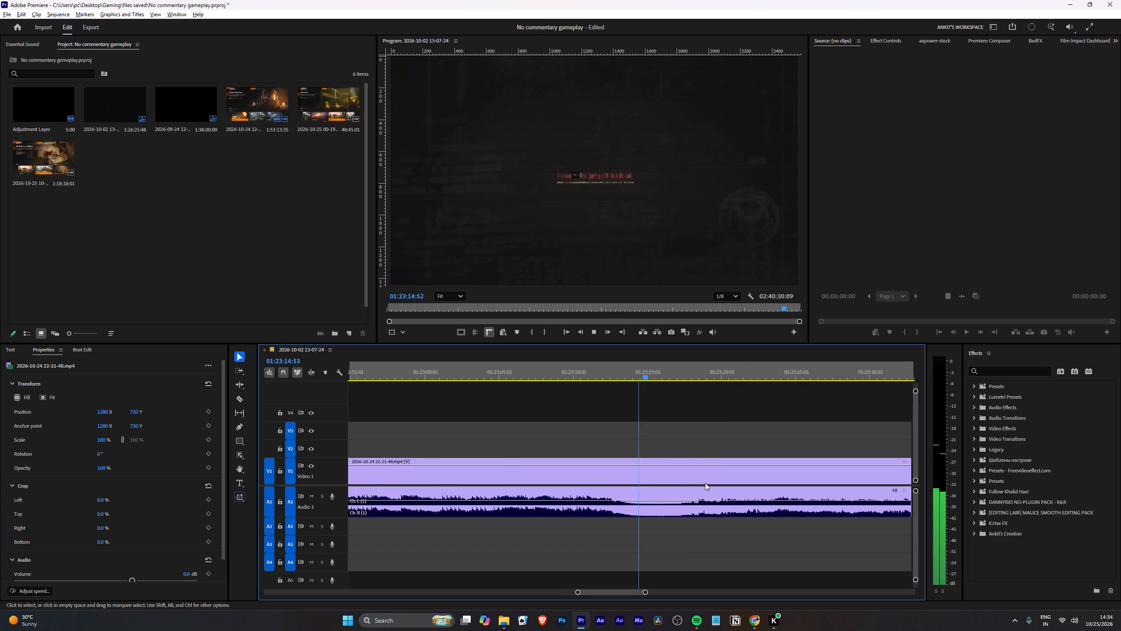
{"action": "scroll", "coordinate": [705, 483], "scroll_direction": "up", "scroll_amount": 5, "text": "alt"}
{"action": "left_click", "coordinate": [692, 367]}
{"action": "scroll", "coordinate": [730, 417], "scroll_direction": "up", "scroll_amount": 5, "text": "alt"}
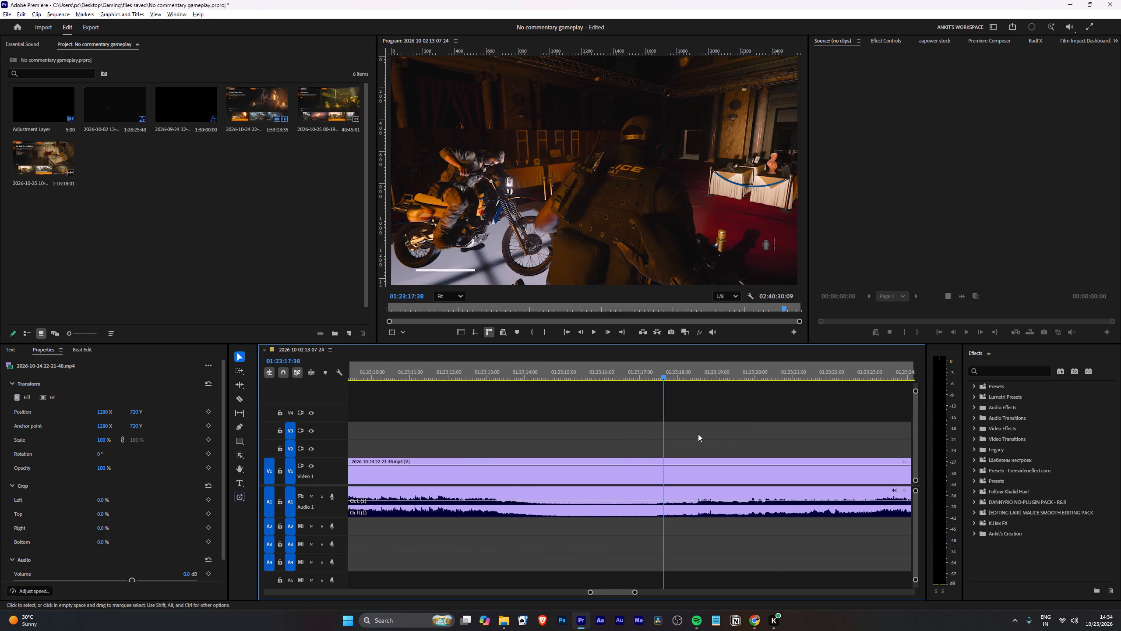
{"action": "scroll", "coordinate": [698, 434], "scroll_direction": "up", "scroll_amount": 3, "text": "alt"}
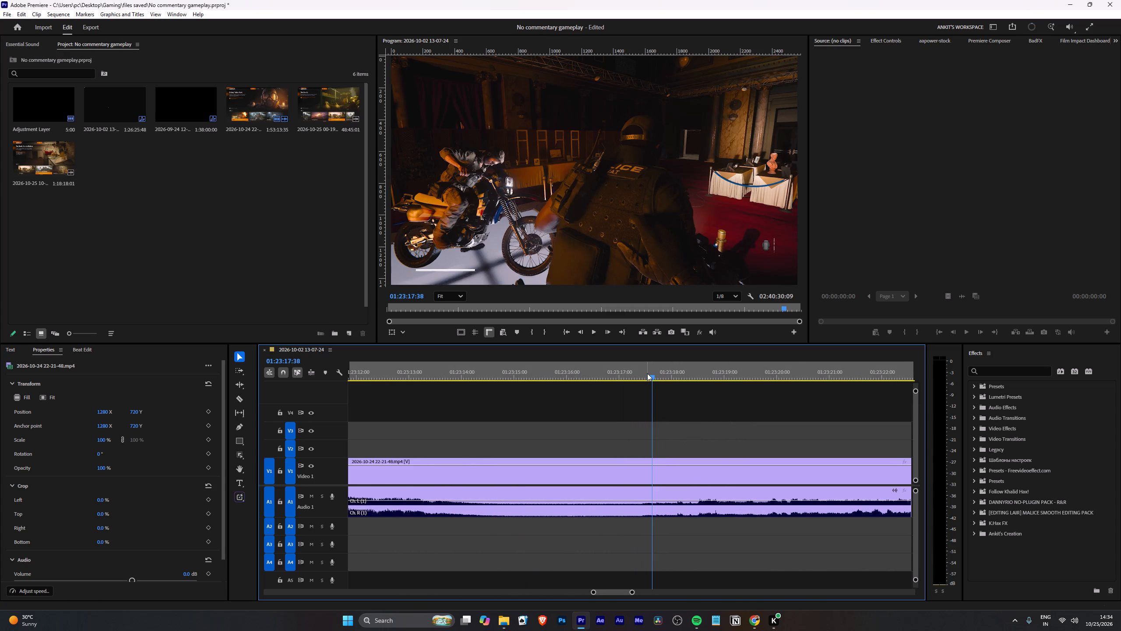
{"action": "key", "text": "Left"}
{"action": "key", "text": "Left"}
{"action": "key", "text": "Left"}
{"action": "key", "text": "Left"}
{"action": "key", "text": "Left"}
{"action": "key", "text": "Left"}
{"action": "key", "text": "Left"}
{"action": "key", "text": "Left"}
{"action": "key", "text": "Left"}
{"action": "key", "text": "Left"}
{"action": "key", "text": "Left"}
{"action": "key", "text": "Left"}
{"action": "key", "text": "Left"}
{"action": "key", "text": "Left"}
{"action": "key", "text": "Left"}
{"action": "key", "text": "Left"}
{"action": "key", "text": "Left"}
{"action": "key", "text": "Left"}
{"action": "key", "text": "Left"}
{"action": "key", "text": "Left"}
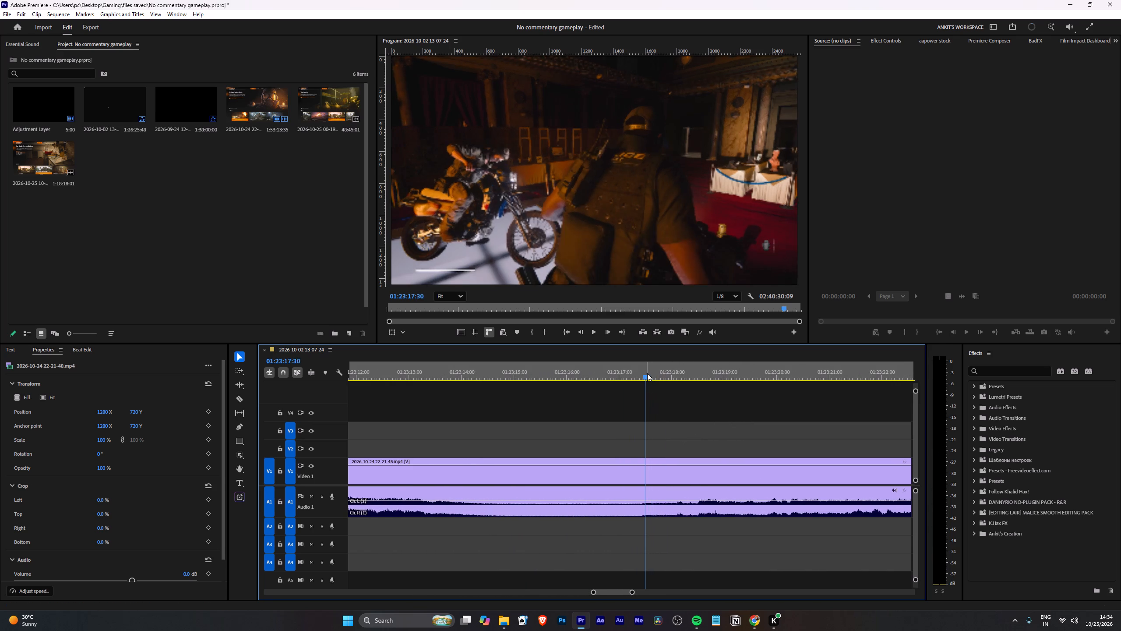
{"action": "key", "text": "Right"}
{"action": "key", "text": "Right"}
{"action": "key", "text": "Right"}
{"action": "key", "text": "Right"}
{"action": "key", "text": "Right"}
{"action": "key", "text": "Right"}
{"action": "key", "text": "Right"}
{"action": "key", "text": "Right"}
{"action": "key", "text": "Right"}
{"action": "key", "text": "Right"}
{"action": "key", "text": "Right"}
{"action": "key", "text": "Right"}
{"action": "key", "text": "Right"}
{"action": "key", "text": "Right"}
{"action": "key", "text": "Right"}
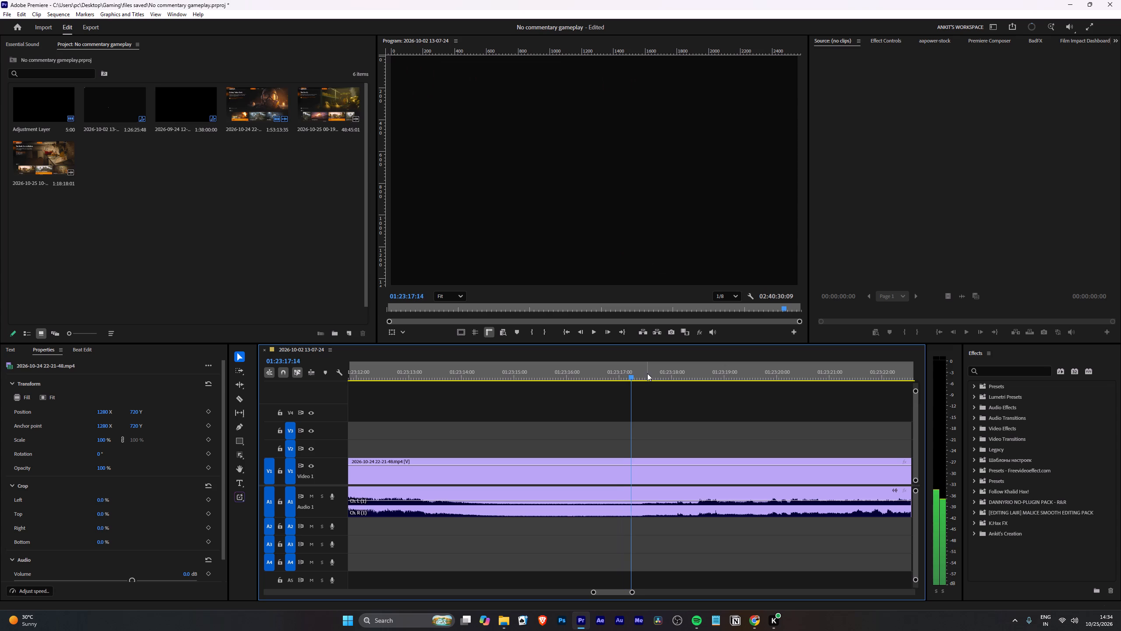
{"action": "key", "text": "Right"}
{"action": "key", "text": "Right"}
{"action": "key", "text": "Right"}
{"action": "key", "text": "Right"}
{"action": "key", "text": "Right"}
{"action": "key", "text": "Right"}
{"action": "key", "text": "Right"}
{"action": "key", "text": "Right"}
{"action": "key", "text": "Right"}
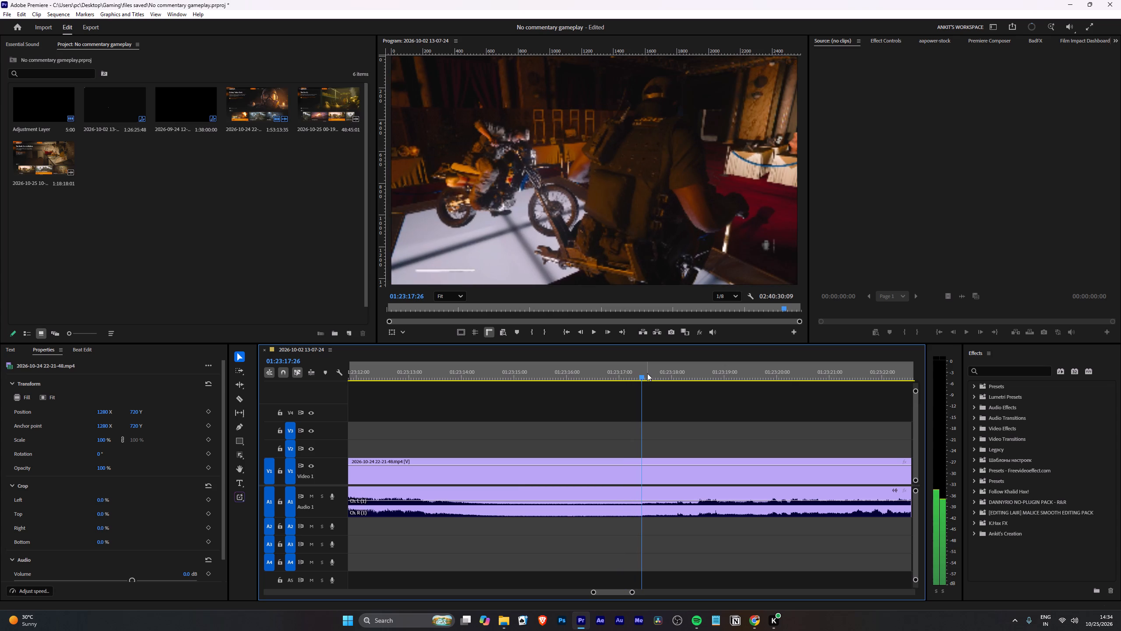
{"action": "key", "text": "Left"}
{"action": "key", "text": "Left"}
{"action": "key", "text": "Left"}
{"action": "key", "text": "Left"}
{"action": "key", "text": "Right"}
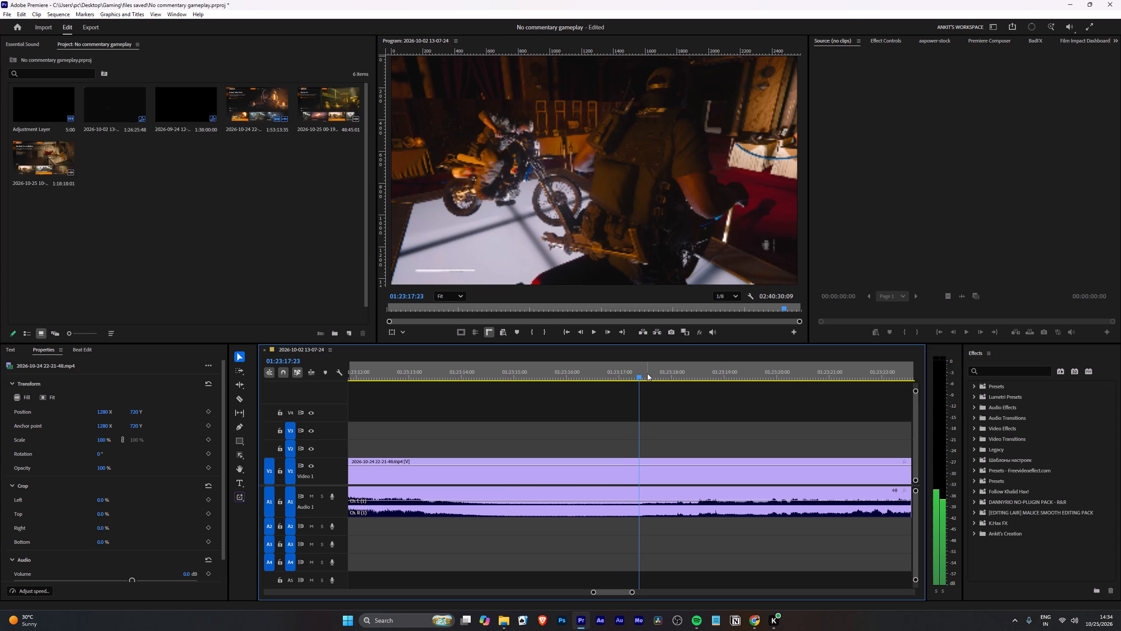
{"action": "key", "text": "q"}
Examine the motorcycle scene before the 01:22:35:00 join frame by frame between about 01:22:14:35 and 01:22:16:40 for a matching point.
{"action": "scroll", "coordinate": [624, 408], "scroll_direction": "down", "scroll_amount": 11, "text": "alt"}
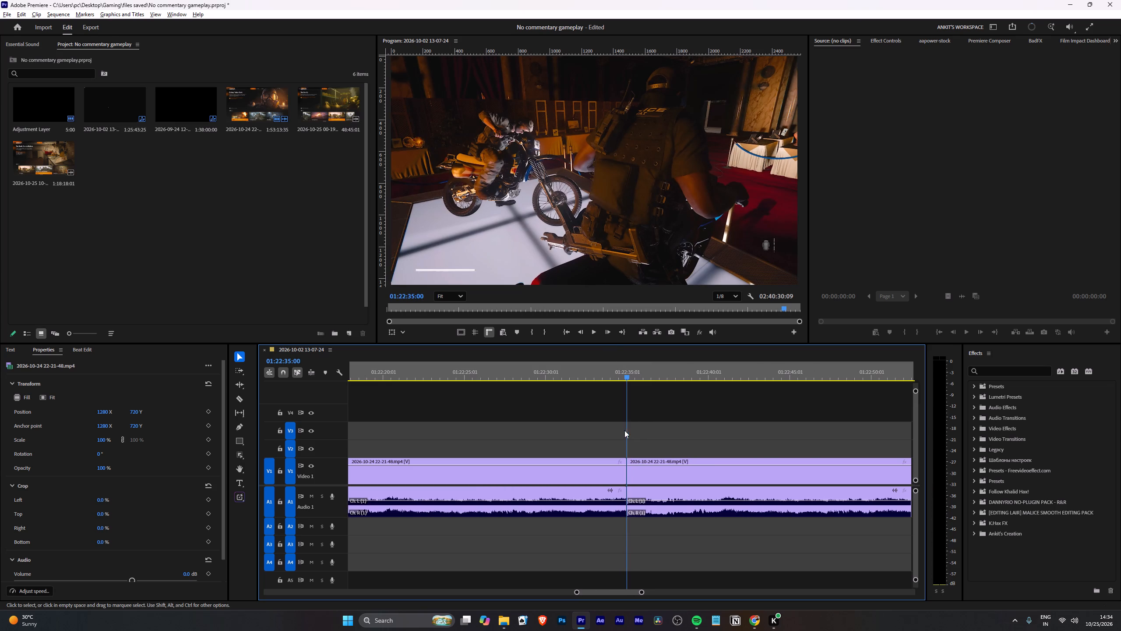
{"action": "left_click", "coordinate": [508, 374]}
{"action": "scroll", "coordinate": [536, 403], "scroll_direction": "up", "scroll_amount": 3}
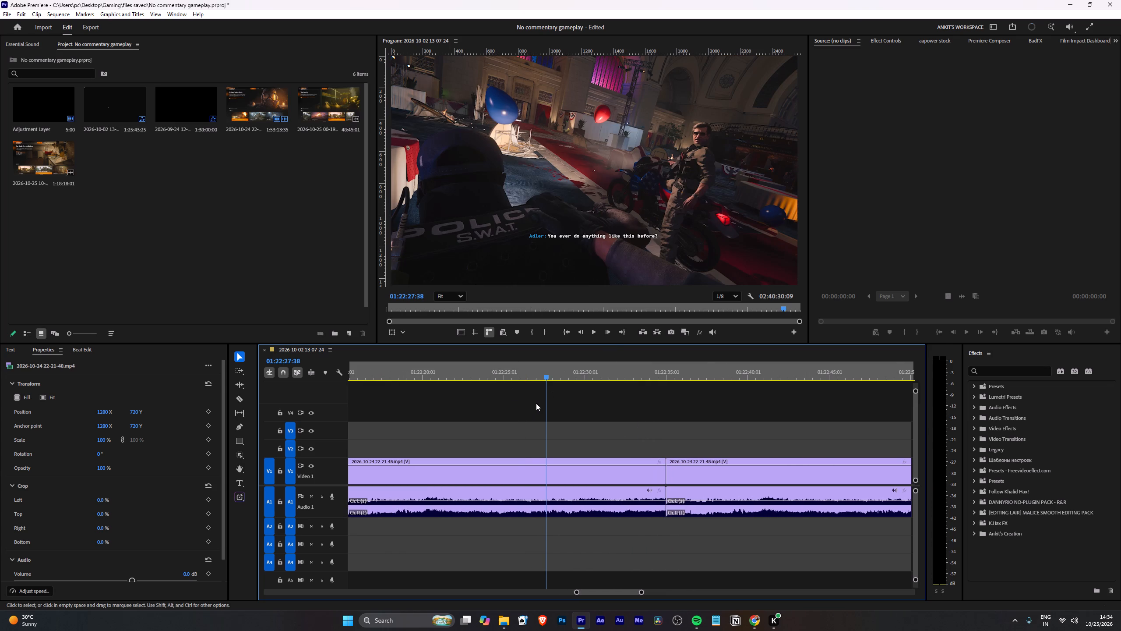
{"action": "scroll", "coordinate": [540, 426], "scroll_direction": "up", "scroll_amount": 8}
{"action": "left_click", "coordinate": [459, 375]}
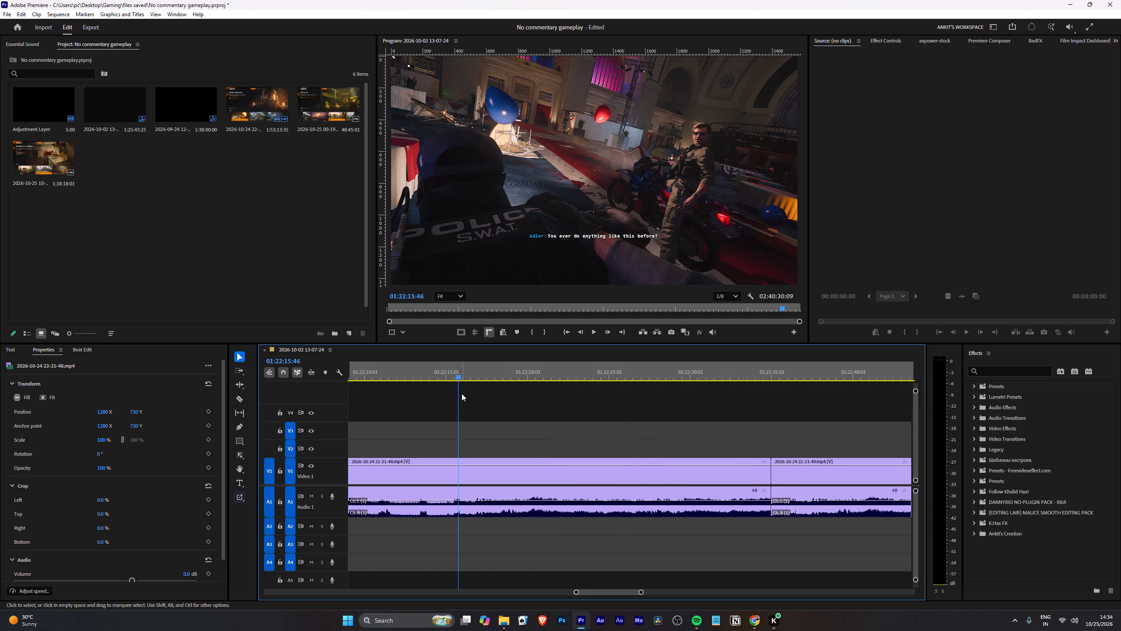
{"action": "scroll", "coordinate": [448, 419], "scroll_direction": "up", "scroll_amount": 8, "text": "alt"}
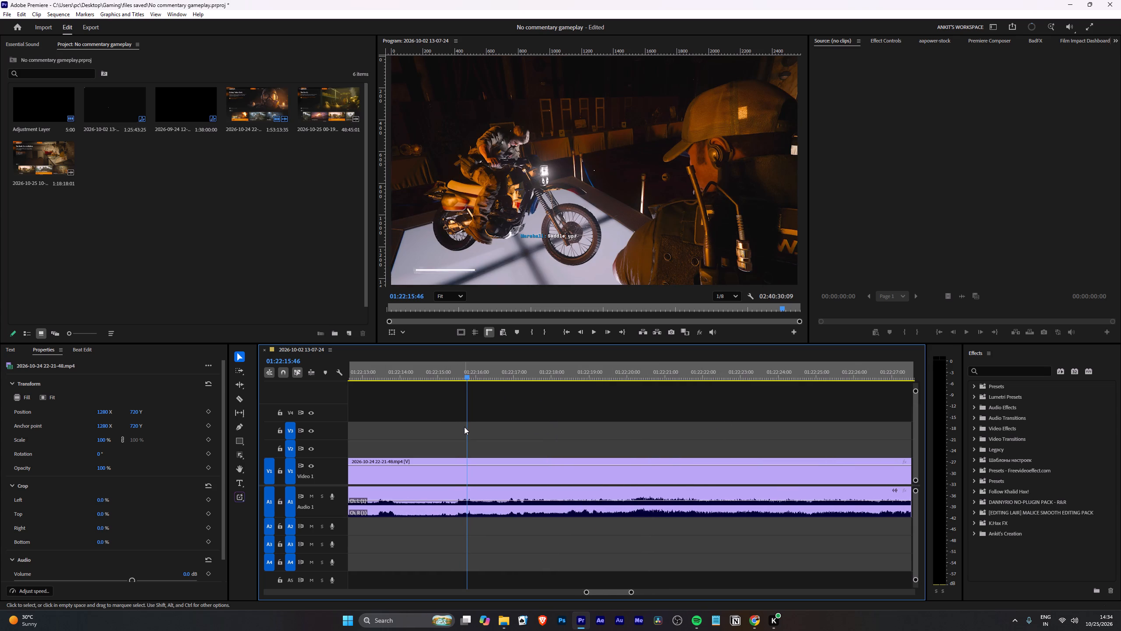
{"action": "key", "text": "Left"}
{"action": "key", "text": "Left"}
{"action": "key", "text": "Left"}
{"action": "key", "text": "Left"}
{"action": "key", "text": "Left"}
{"action": "key", "text": "Left"}
{"action": "key", "text": "Left"}
{"action": "key", "text": "Left"}
{"action": "key", "text": "Left"}
{"action": "key", "text": "Left"}
{"action": "key", "text": "Left"}
{"action": "key", "text": "Left"}
{"action": "key", "text": "Left"}
{"action": "key", "text": "Left"}
{"action": "key", "text": "Left"}
{"action": "key", "text": "Left"}
{"action": "key", "text": "Left"}
{"action": "key", "text": "Left"}
{"action": "key", "text": "Left"}
{"action": "key", "text": "Left"}
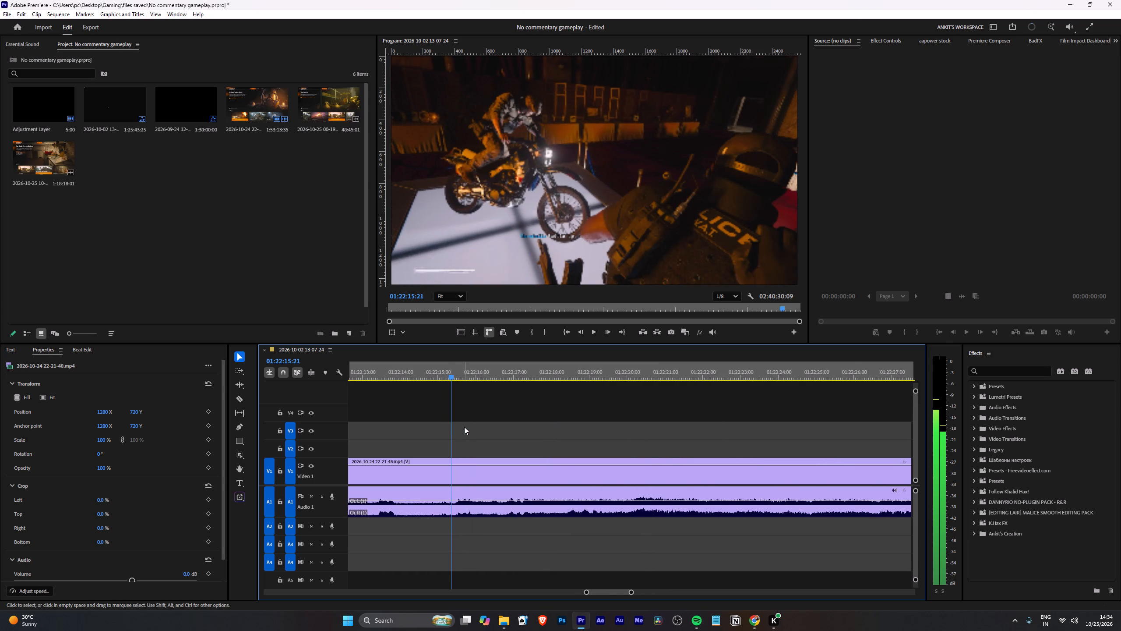
{"action": "key", "text": "Left"}
{"action": "key", "text": "Left"}
{"action": "key", "text": "Left"}
{"action": "key", "text": "Left"}
{"action": "key", "text": "Left"}
{"action": "key", "text": "Left"}
{"action": "key", "text": "Left"}
{"action": "key", "text": "Left"}
{"action": "key", "text": "Left"}
{"action": "key", "text": "Left"}
{"action": "key", "text": "Left"}
{"action": "key", "text": "Left"}
{"action": "key", "text": "Left"}
{"action": "key", "text": "Left"}
{"action": "key", "text": "Left"}
{"action": "key", "text": "Left"}
{"action": "key", "text": "Left"}
{"action": "key", "text": "Left"}
{"action": "key", "text": "Left"}
{"action": "key", "text": "Left"}
{"action": "key", "text": "Left"}
{"action": "key", "text": "Left"}
{"action": "key", "text": "Left"}
{"action": "key", "text": "Left"}
{"action": "key", "text": "Left"}
{"action": "key", "text": "Left"}
{"action": "key", "text": "Left"}
{"action": "key", "text": "Left"}
{"action": "key", "text": "Left"}
{"action": "key", "text": "Left"}
{"action": "key", "text": "Left"}
{"action": "key", "text": "Left"}
{"action": "key", "text": "Left"}
{"action": "key", "text": "Left"}
{"action": "key", "text": "Left"}
{"action": "key", "text": "Left"}
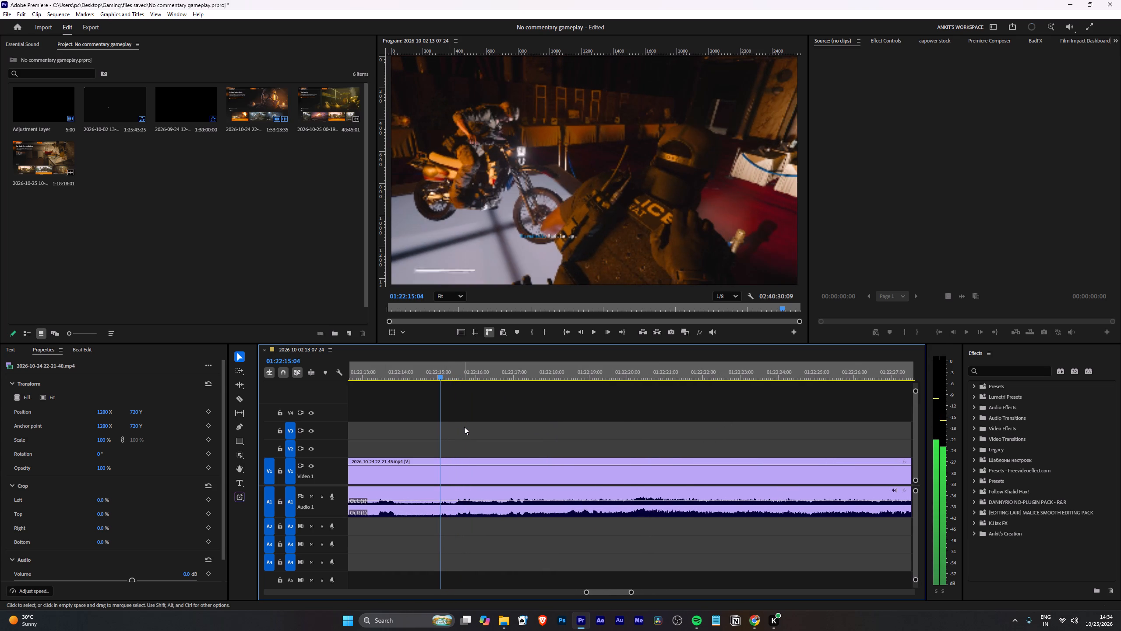
{"action": "key", "text": "Left"}
{"action": "key", "text": "Left"}
{"action": "key", "text": "Left"}
{"action": "key", "text": "Left"}
{"action": "key", "text": "Left"}
{"action": "key", "text": "Left"}
{"action": "key", "text": "Left"}
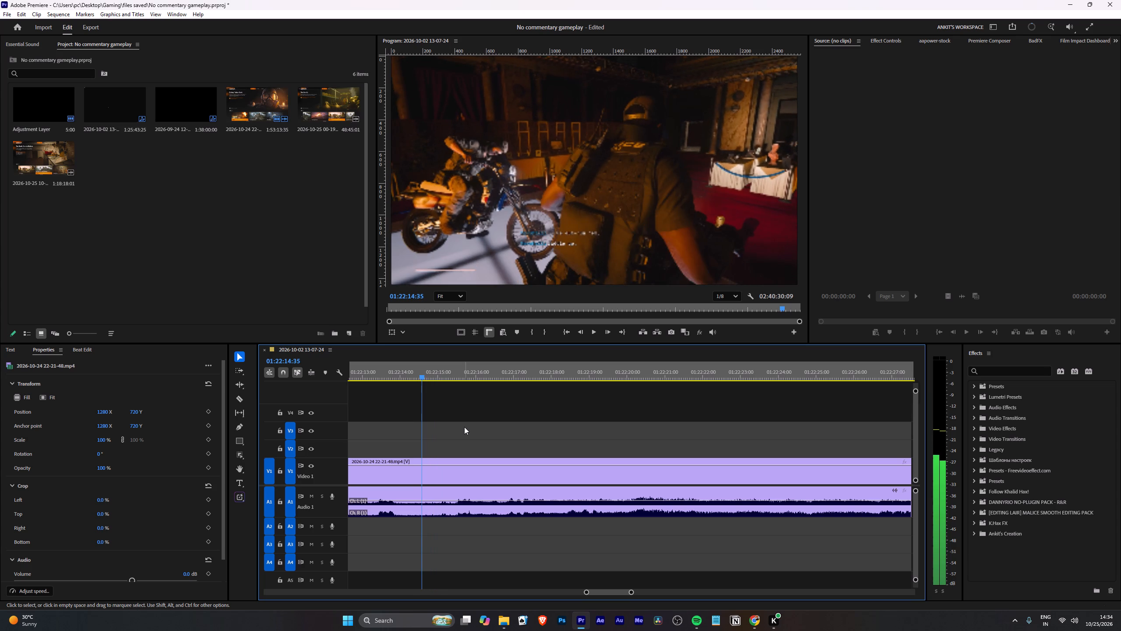
{"action": "key", "text": "Right"}
{"action": "key", "text": "Right"}
{"action": "key", "text": "Right"}
{"action": "key", "text": "Right"}
{"action": "key", "text": "Right"}
{"action": "key", "text": "Right"}
{"action": "key", "text": "Right"}
{"action": "key", "text": "Right"}
{"action": "key", "text": "Right"}
{"action": "key", "text": "Right"}
{"action": "key", "text": "Right"}
{"action": "key", "text": "Right"}
{"action": "key", "text": "Right"}
{"action": "key", "text": "Right"}
{"action": "key", "text": "Right"}
{"action": "key", "text": "Right"}
{"action": "key", "text": "Right"}
{"action": "key", "text": "Right"}
{"action": "key", "text": "Right"}
{"action": "key", "text": "Right"}
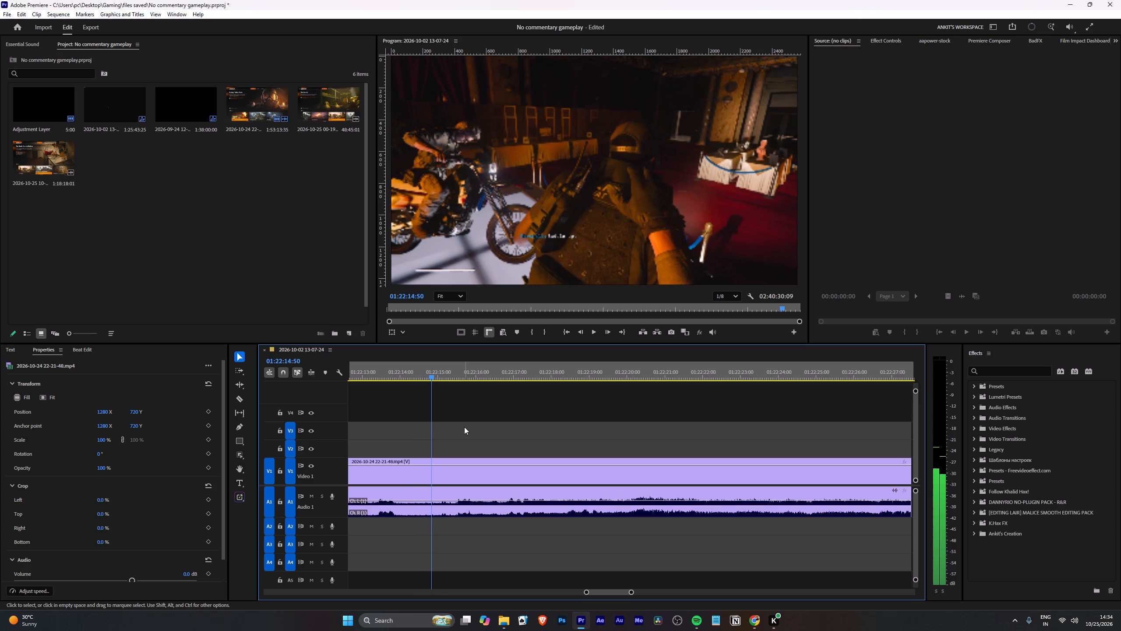
{"action": "key", "text": "Right"}
{"action": "key", "text": "Right"}
{"action": "key", "text": "Right"}
{"action": "key", "text": "Right"}
{"action": "key", "text": "Right"}
{"action": "key", "text": "Right"}
{"action": "key", "text": "Right"}
{"action": "key", "text": "Right"}
{"action": "key", "text": "Right"}
{"action": "key", "text": "Right"}
{"action": "key", "text": "Right"}
{"action": "key", "text": "Right"}
{"action": "key", "text": "Right"}
{"action": "key", "text": "Right"}
{"action": "key", "text": "Right"}
{"action": "key", "text": "Right"}
{"action": "key", "text": "Right"}
{"action": "key", "text": "Right"}
{"action": "key", "text": "Right"}
{"action": "key", "text": "Right"}
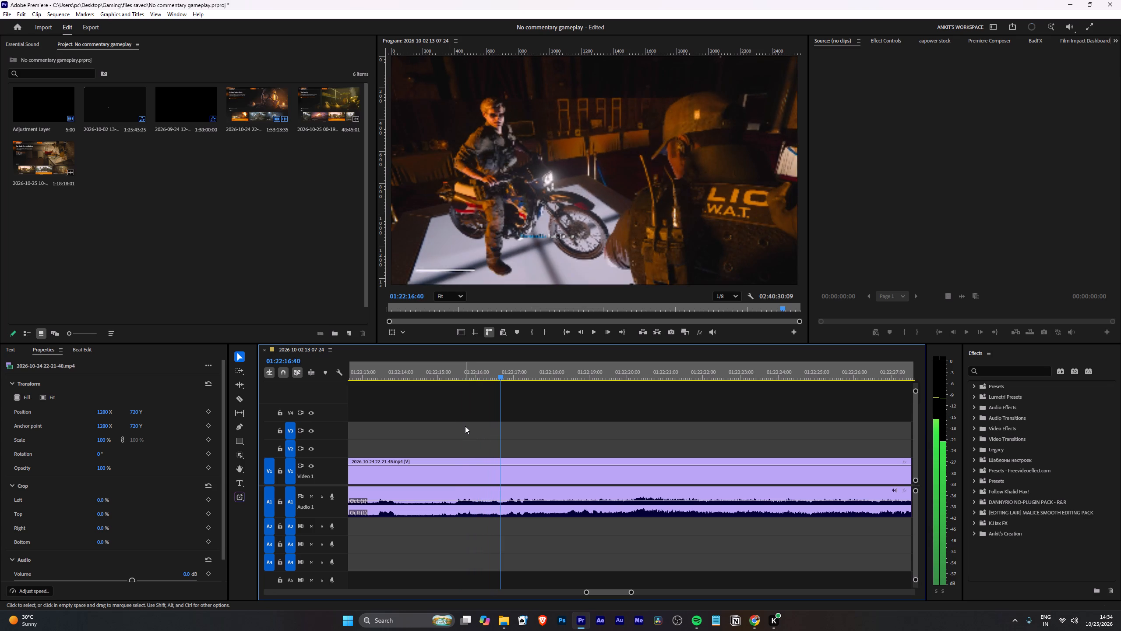
Play on to the shot of the rider passing the doorway into the blue-lit hall and split the clip at 01:22:23:04.
{"action": "key", "text": "space"}
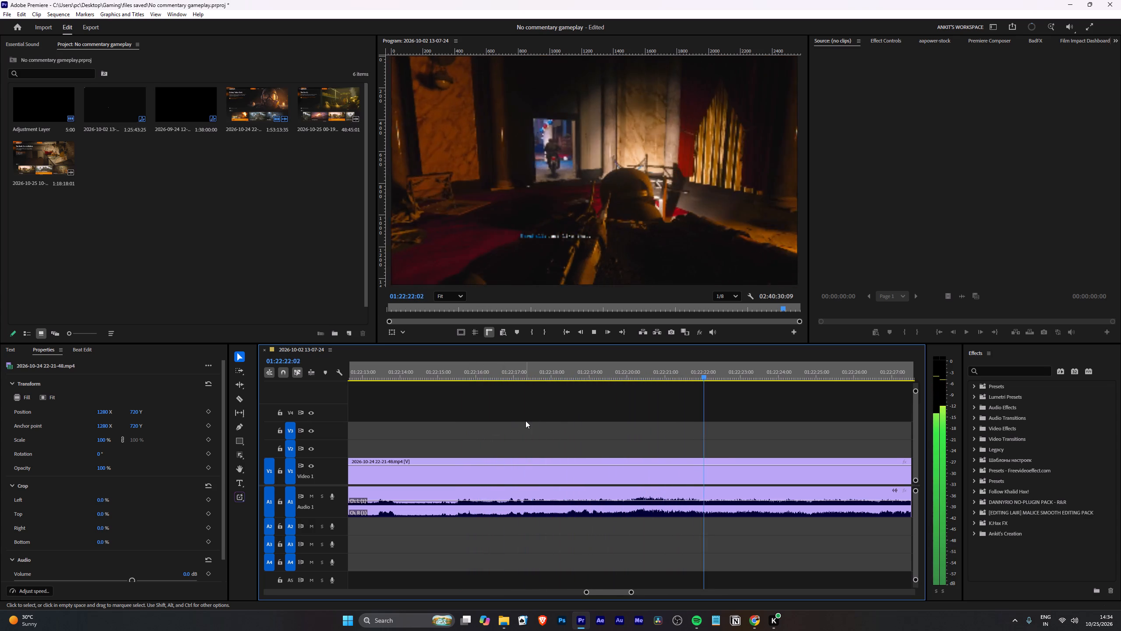
{"action": "key", "text": "space"}
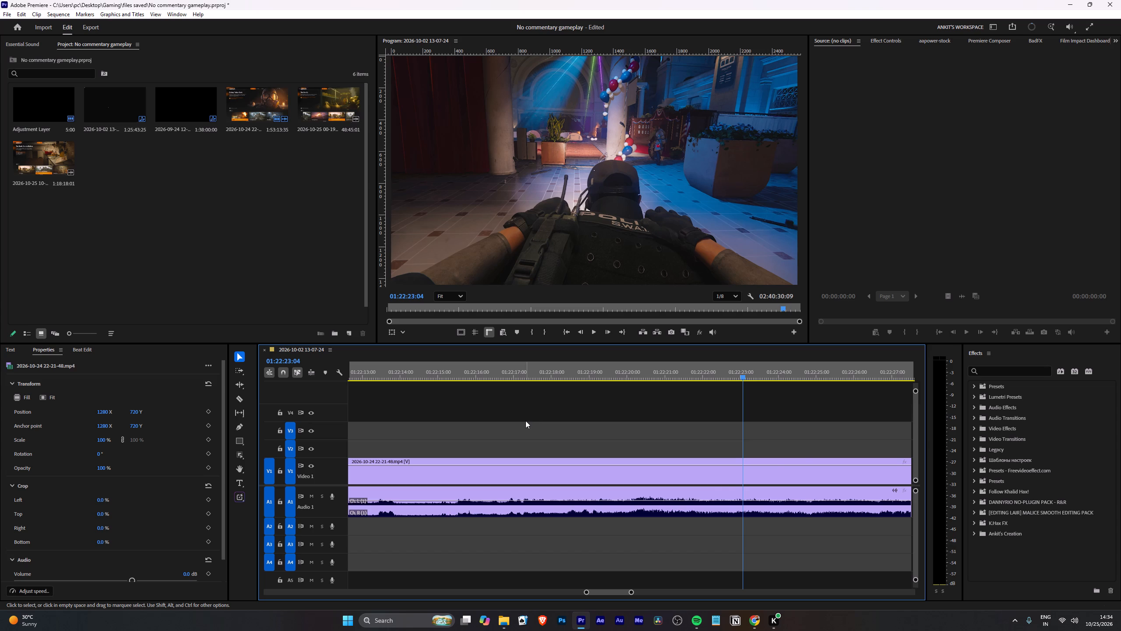
{"action": "key", "text": "w"}
Find the matching doorway frame at 01:22:43:37 in the repeated footage and ripple-trim everything back to the 01:22:35:00 split.
{"action": "scroll", "coordinate": [672, 436], "scroll_direction": "down", "scroll_amount": 20, "text": "alt"}
{"action": "scroll", "coordinate": [672, 436], "scroll_direction": "down", "scroll_amount": 1, "text": "alt"}
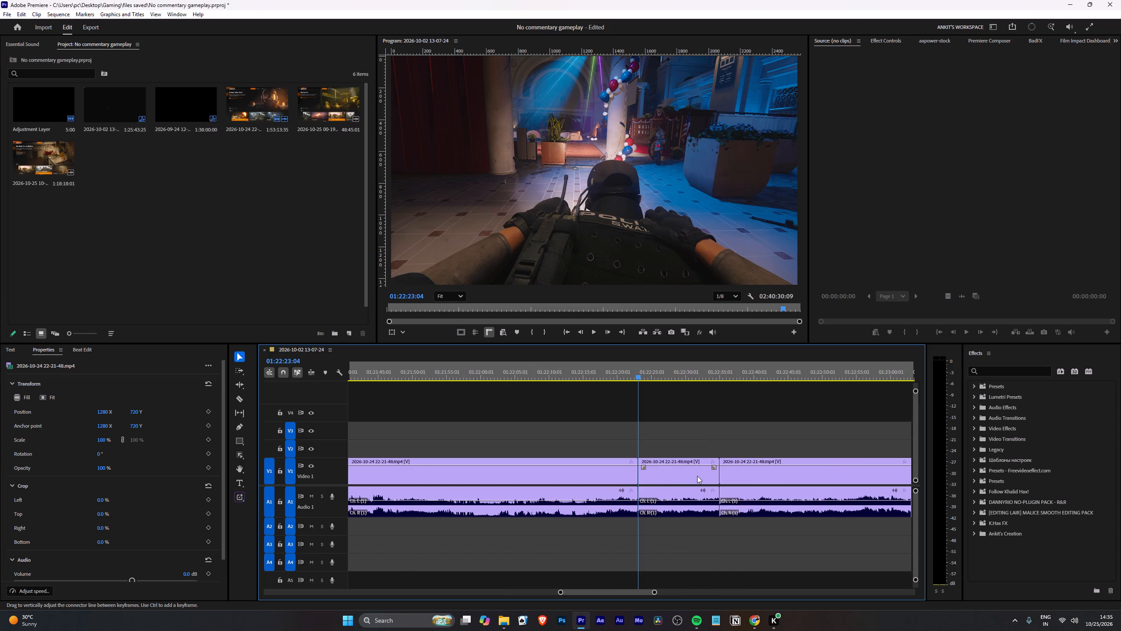
{"action": "left_click", "coordinate": [676, 458]}
{"action": "left_click_drag", "start_coordinate": [744, 358], "coordinate": [746, 358]}
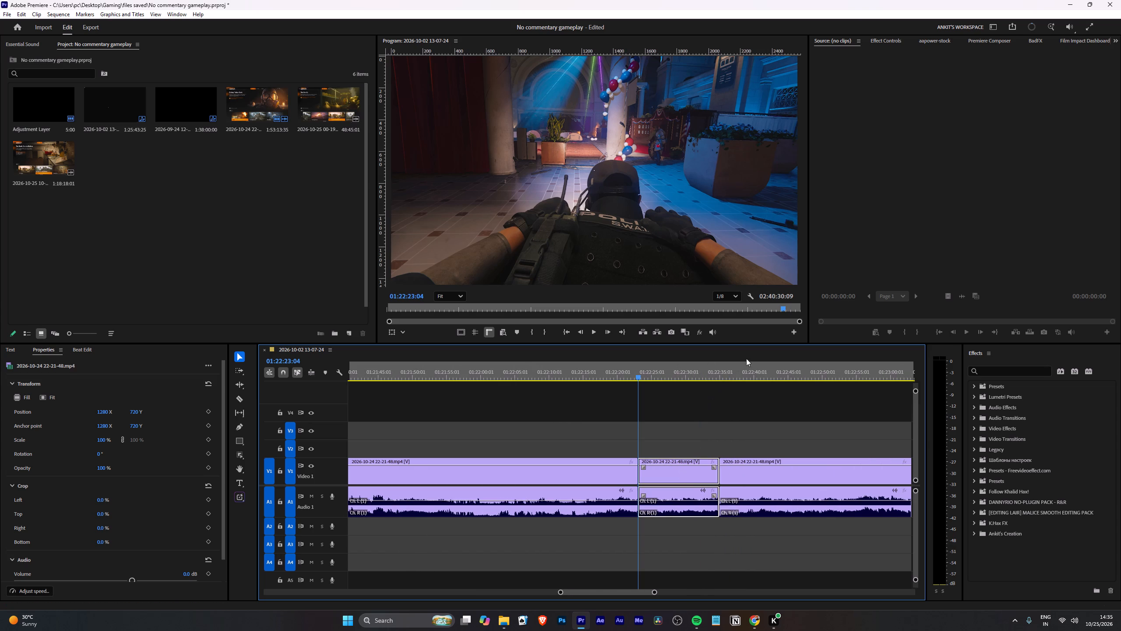
{"action": "left_click_drag", "start_coordinate": [746, 358], "coordinate": [767, 365]}
{"action": "left_click", "coordinate": [741, 382]}
{"action": "left_click", "coordinate": [759, 366]}
{"action": "scroll", "coordinate": [731, 418], "scroll_direction": "down", "scroll_amount": 5}
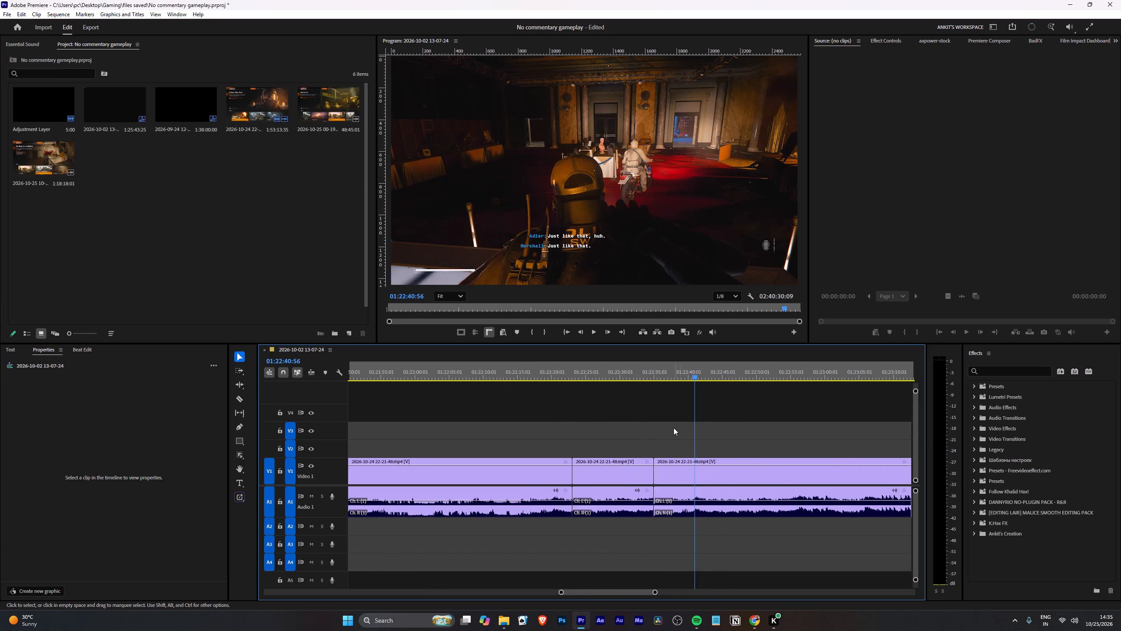
{"action": "scroll", "coordinate": [672, 428], "scroll_direction": "up", "scroll_amount": 4, "text": "alt"}
{"action": "key", "text": "space"}
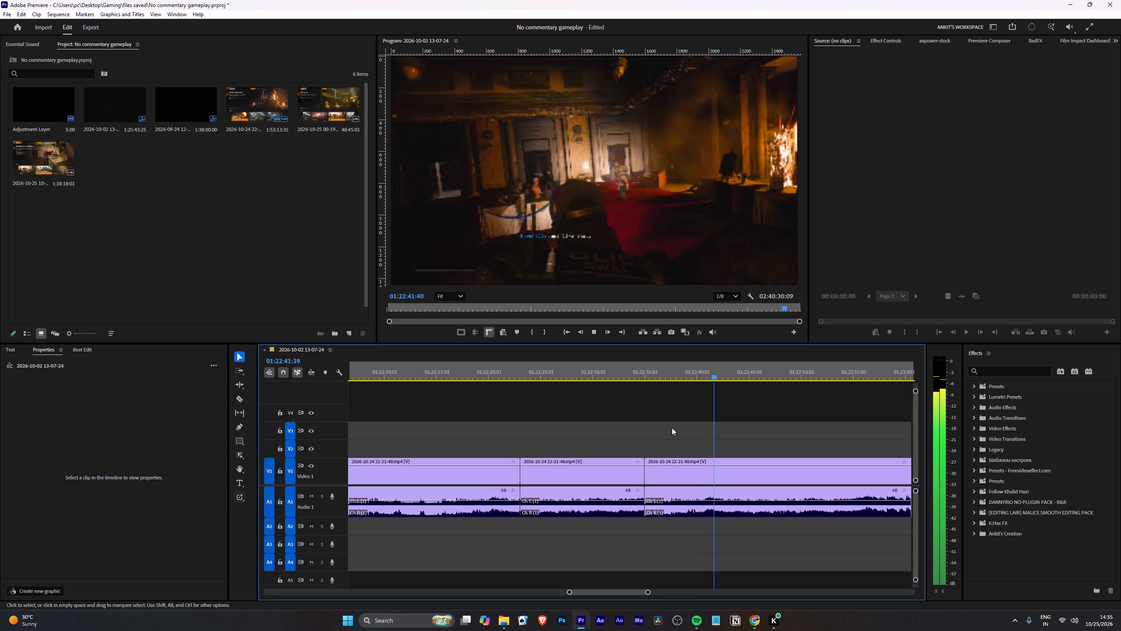
{"action": "key", "text": "space"}
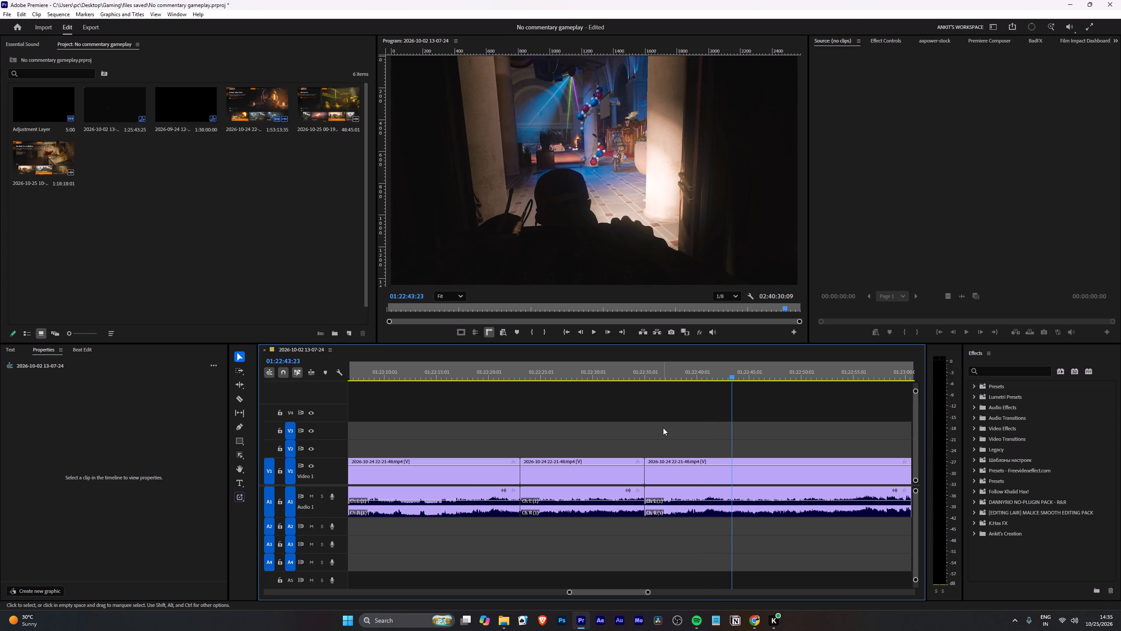
{"action": "key", "text": "space"}
{"action": "key", "text": "space"}
{"action": "key", "text": "space"}
{"action": "key", "text": "space"}
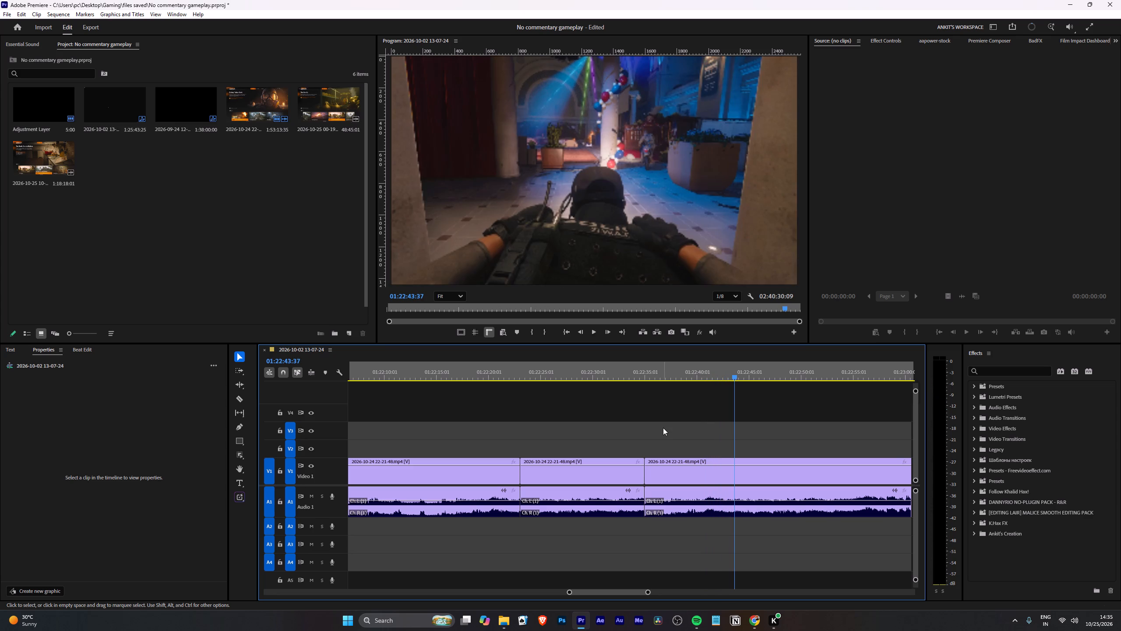
{"action": "key", "text": "q"}
Ripple-delete the leftover segment between the 01:22:23:04 and 01:22:35:00 splits.
{"action": "left_click", "coordinate": [603, 481]}
{"action": "key", "text": "s"}
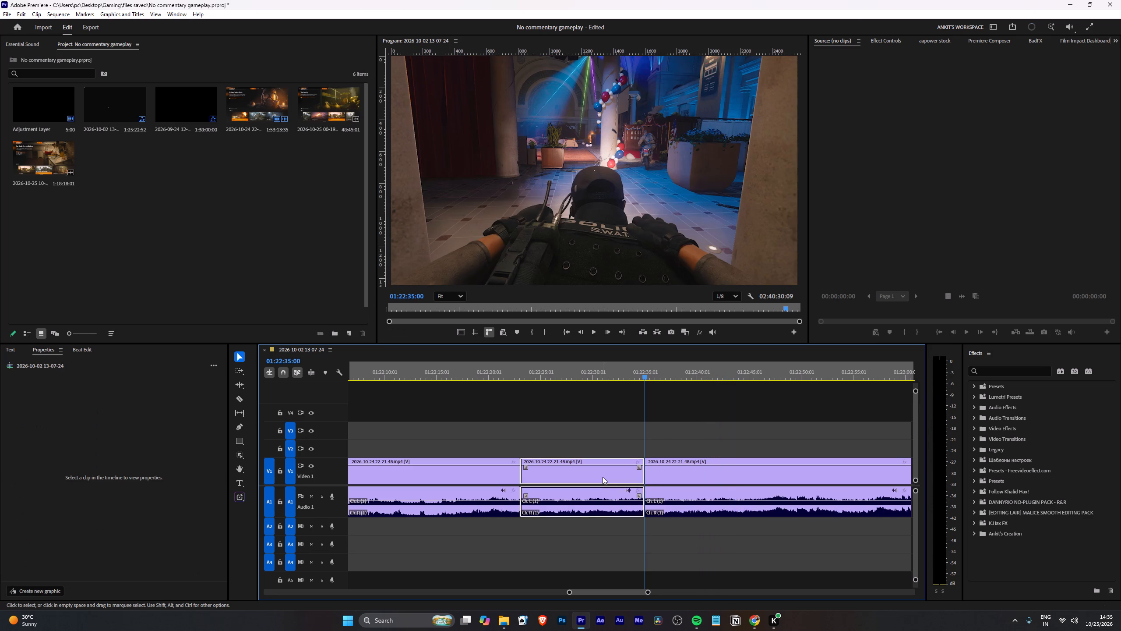
Compare the frames on both sides of the 01:22:23:04 join and ripple-trim three frames off the incoming clip's start.
{"action": "key", "text": "Left"}
{"action": "key", "text": "Right"}
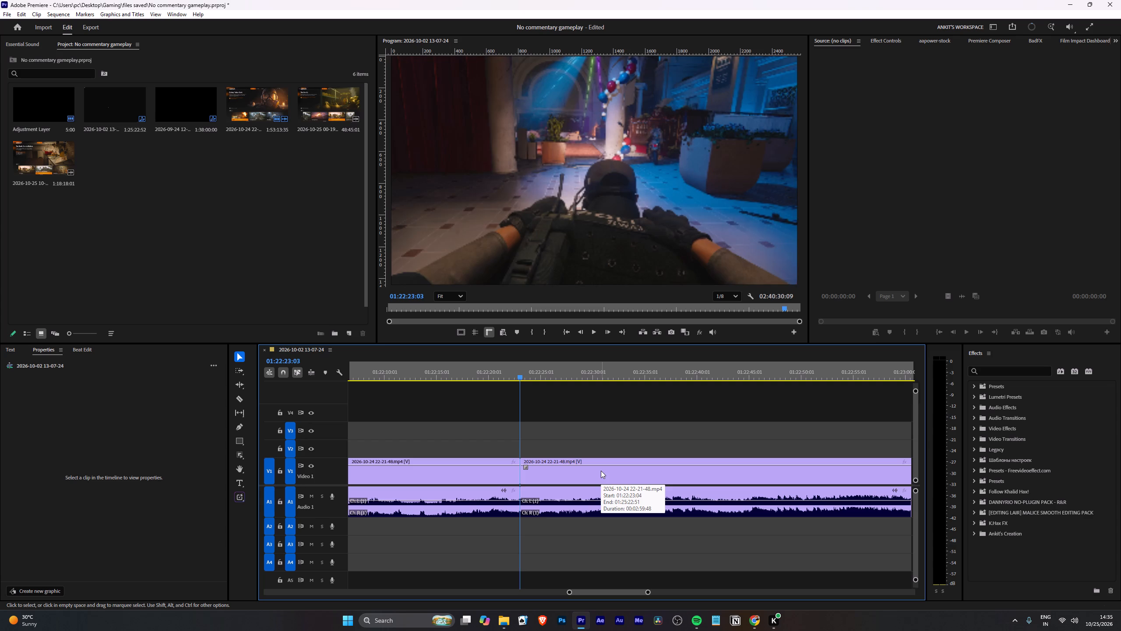
{"action": "key", "text": "Left"}
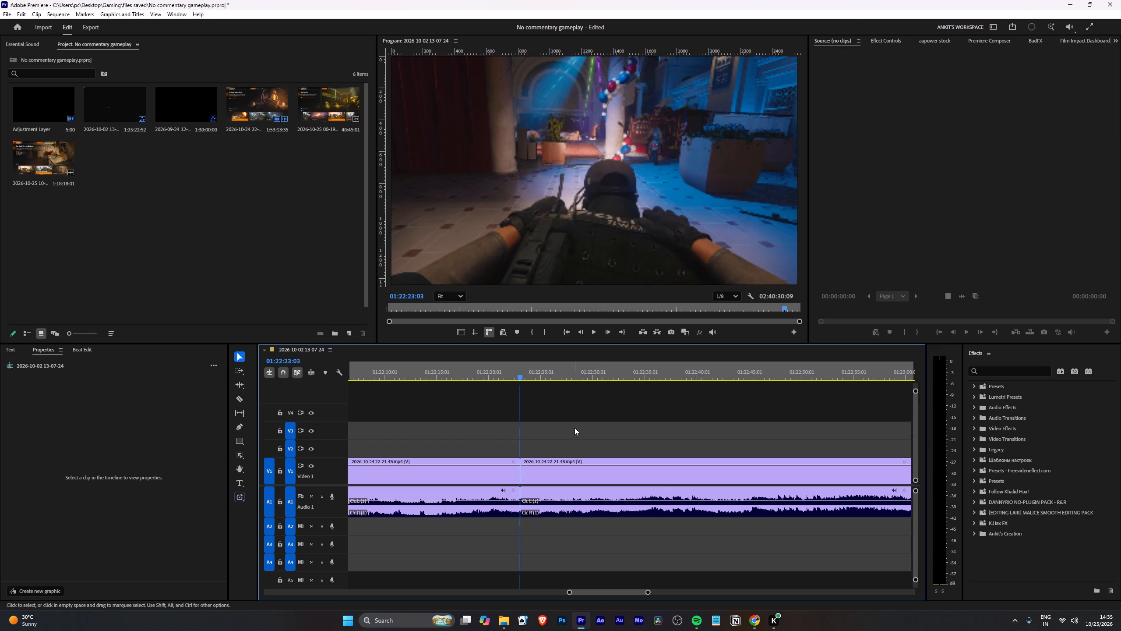
{"action": "key", "text": "Right"}
{"action": "key", "text": "Right"}
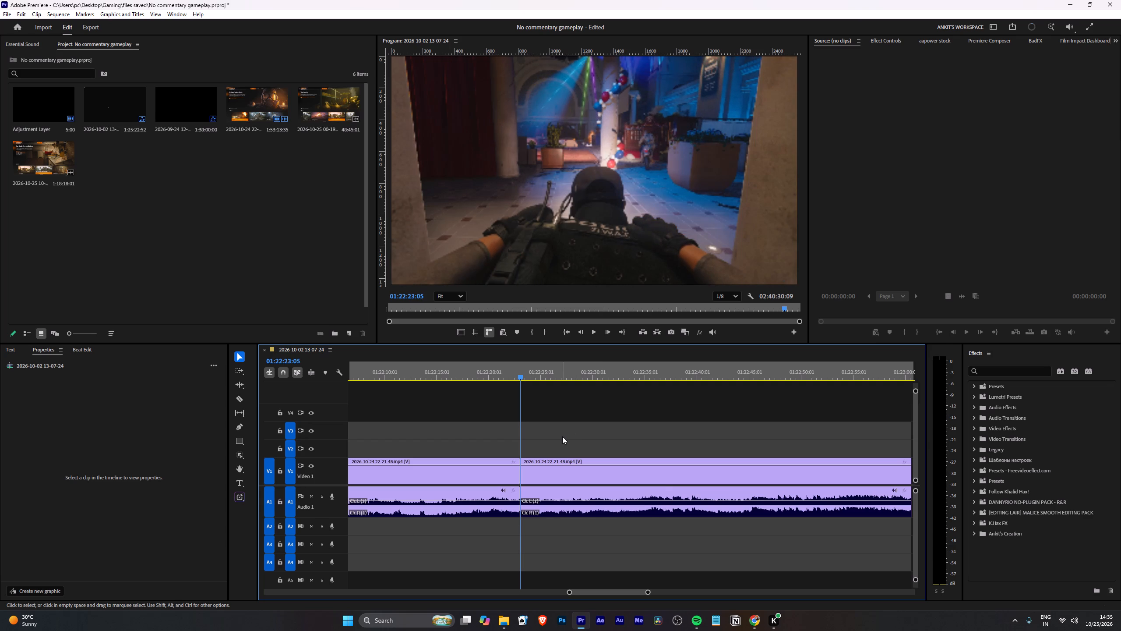
{"action": "key", "text": "q"}
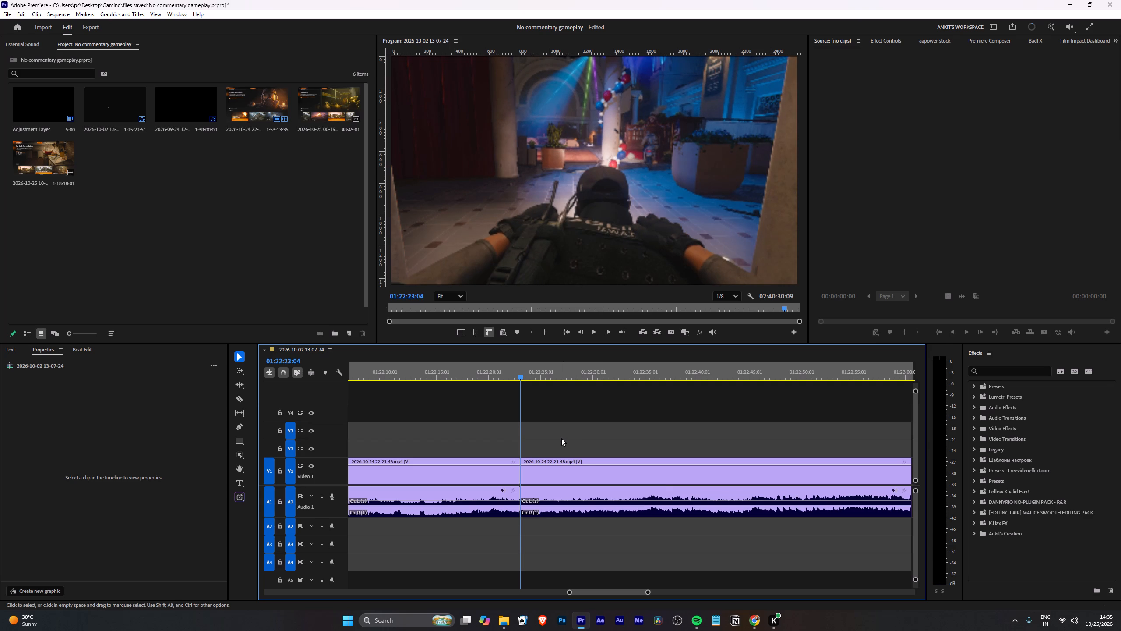
{"action": "key", "text": "Left"}
{"action": "key", "text": "Right"}
{"action": "key", "text": "Right"}
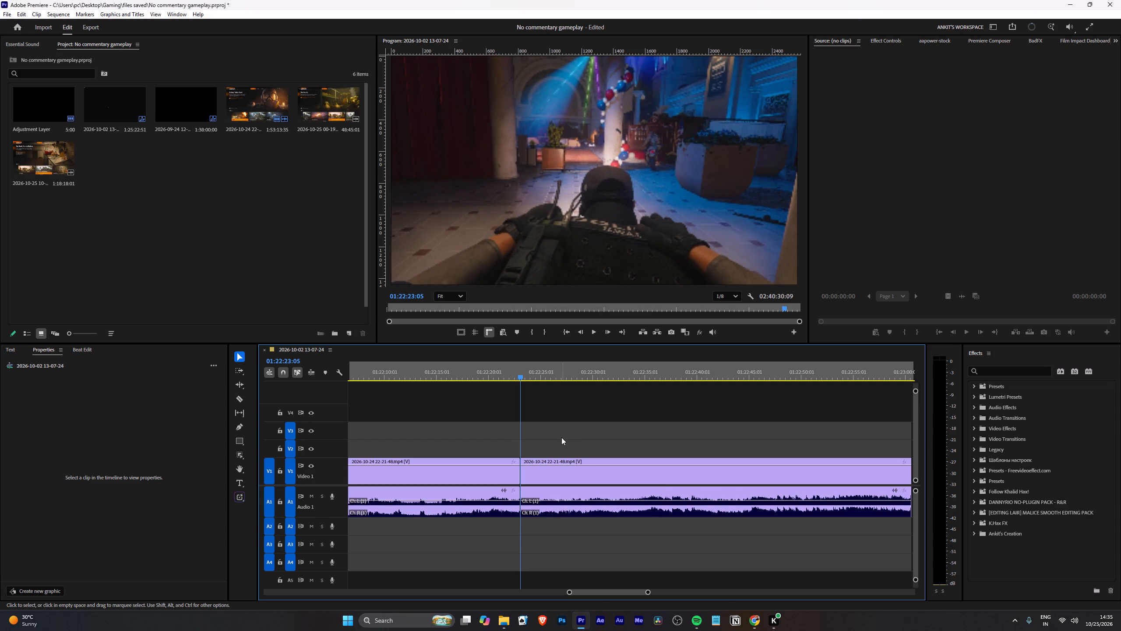
{"action": "key", "text": "Right"}
{"action": "key", "text": "q"}
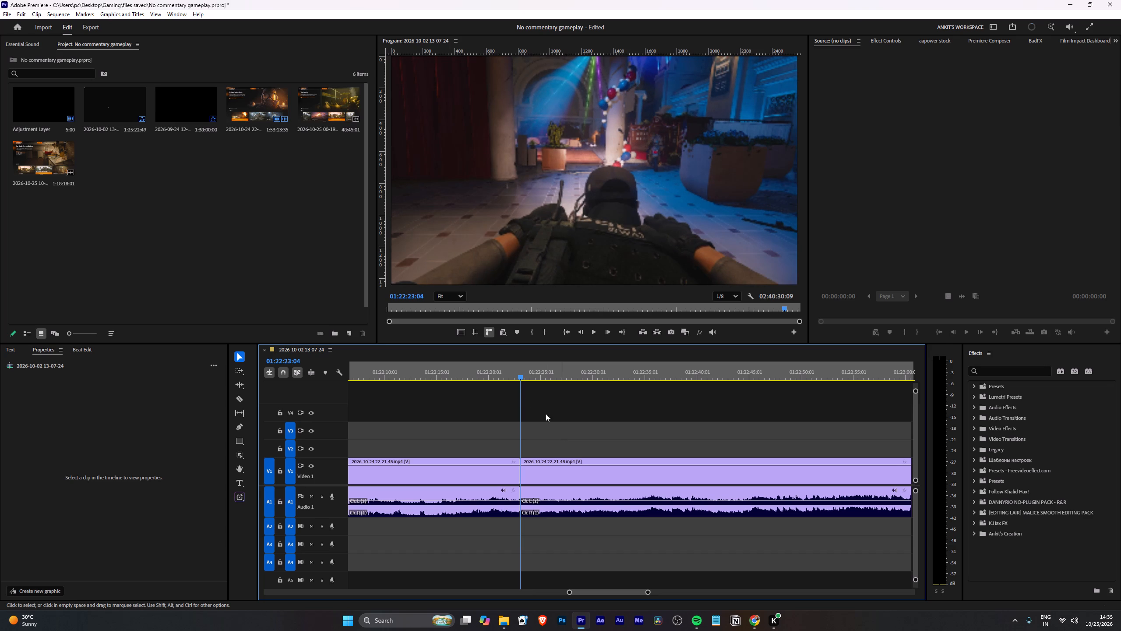
{"action": "key", "text": "Left"}
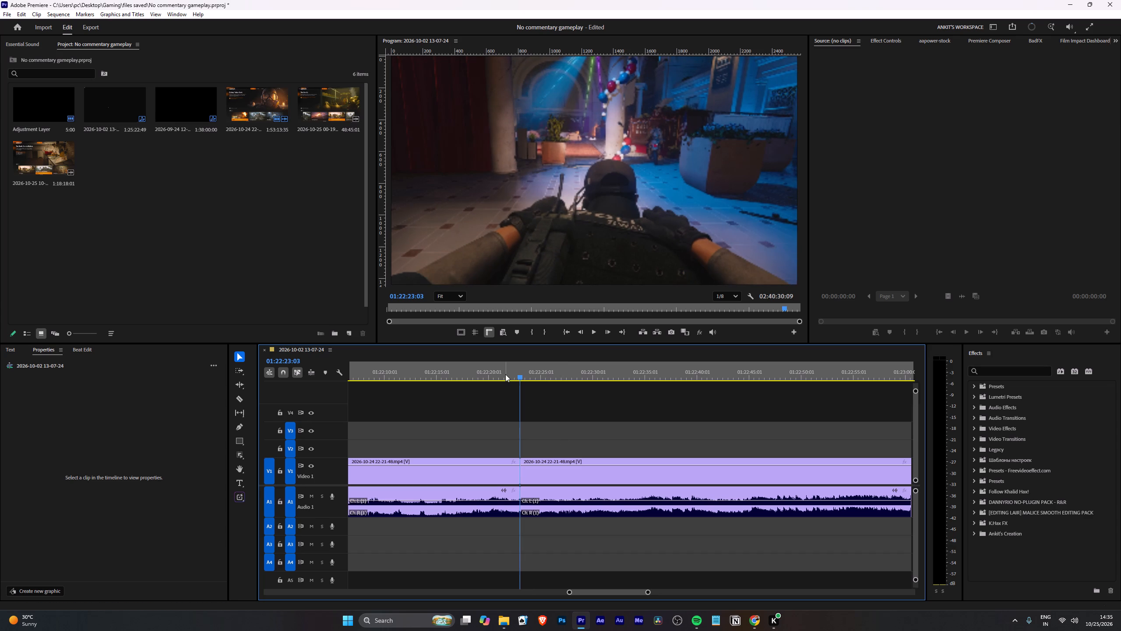
Play across the 01:22:23:04 join and on at higher speed through the following gameplay and cutscene to 01:23:59:05.
{"action": "left_click", "coordinate": [505, 374]}
{"action": "key", "text": "space"}
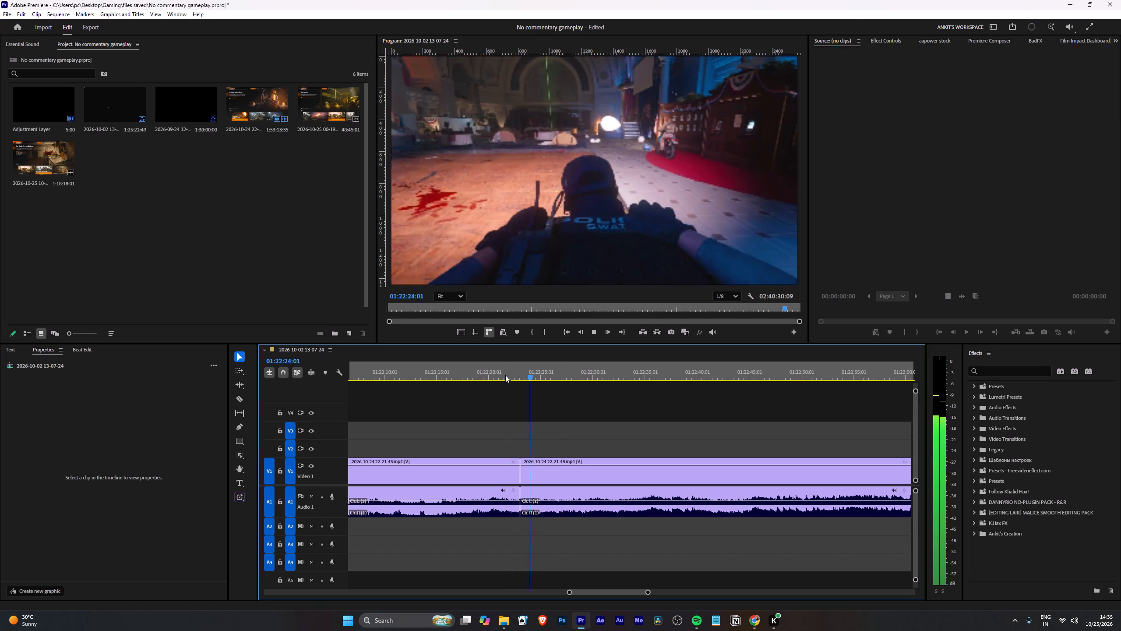
{"action": "key", "text": "l"}
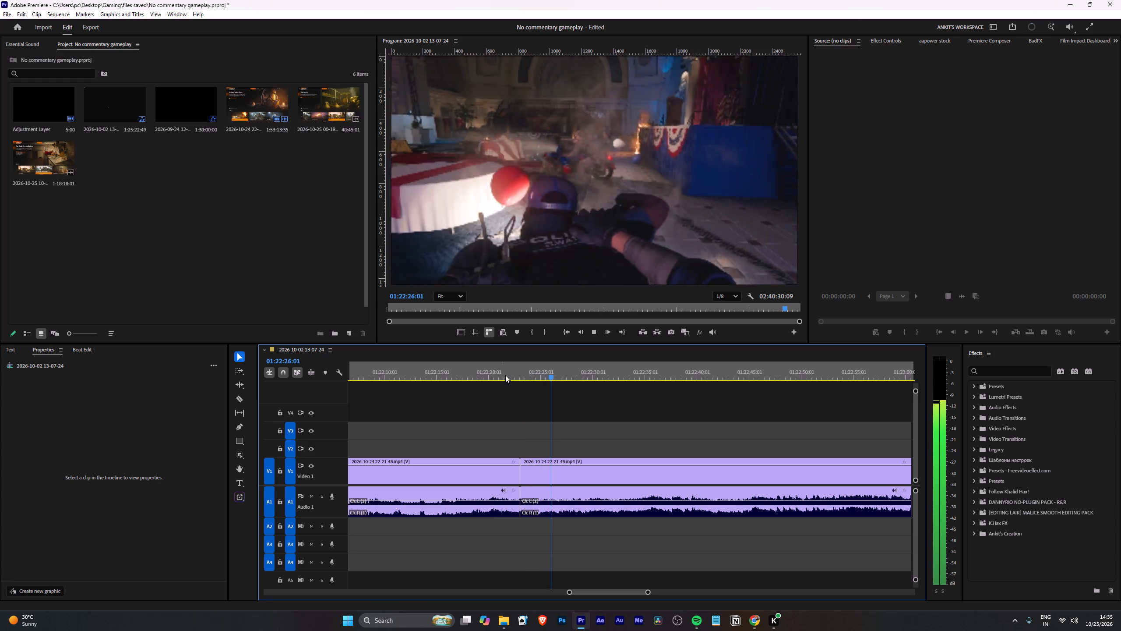
{"action": "key", "text": "l"}
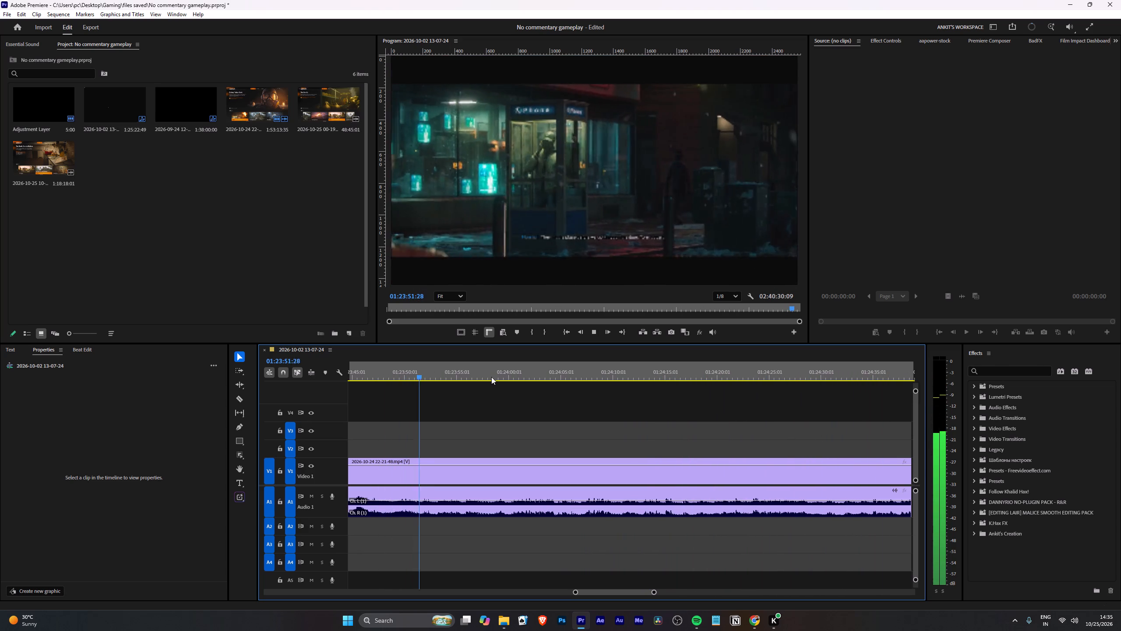
{"action": "key", "text": "space"}
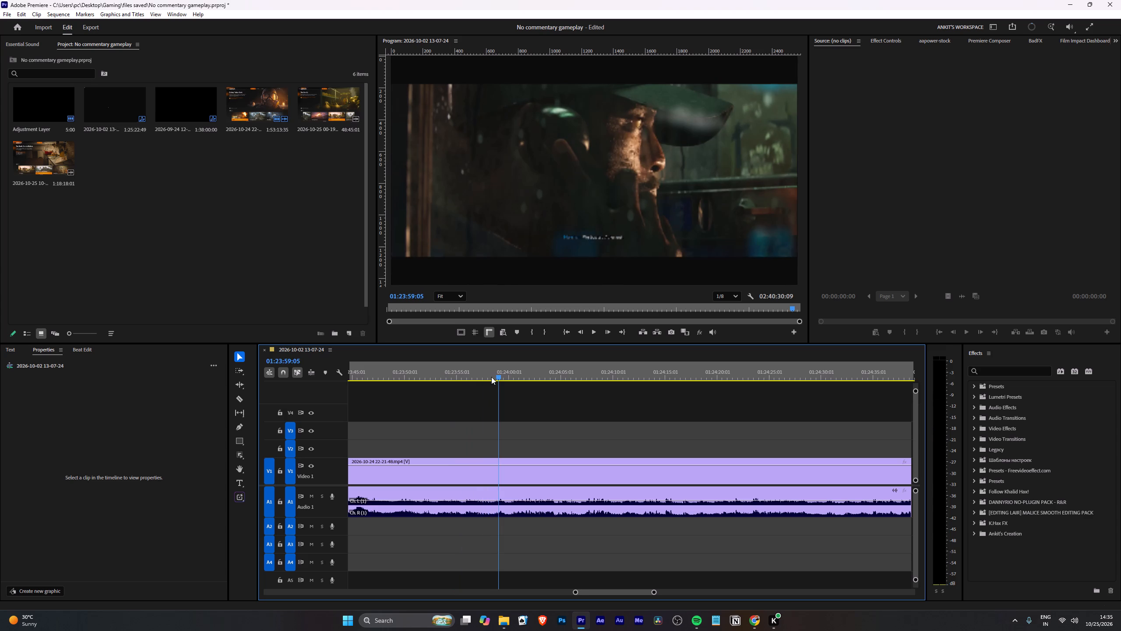
Review the footage from 01:23:07:13 through the van conversation to the start of the office cutscene at 01:23:32:32.
{"action": "scroll", "coordinate": [490, 383], "scroll_direction": "down", "scroll_amount": 13, "text": "alt"}
{"action": "left_click_drag", "start_coordinate": [386, 364], "coordinate": [374, 368]}
{"action": "scroll", "coordinate": [407, 414], "scroll_direction": "up", "scroll_amount": 3}
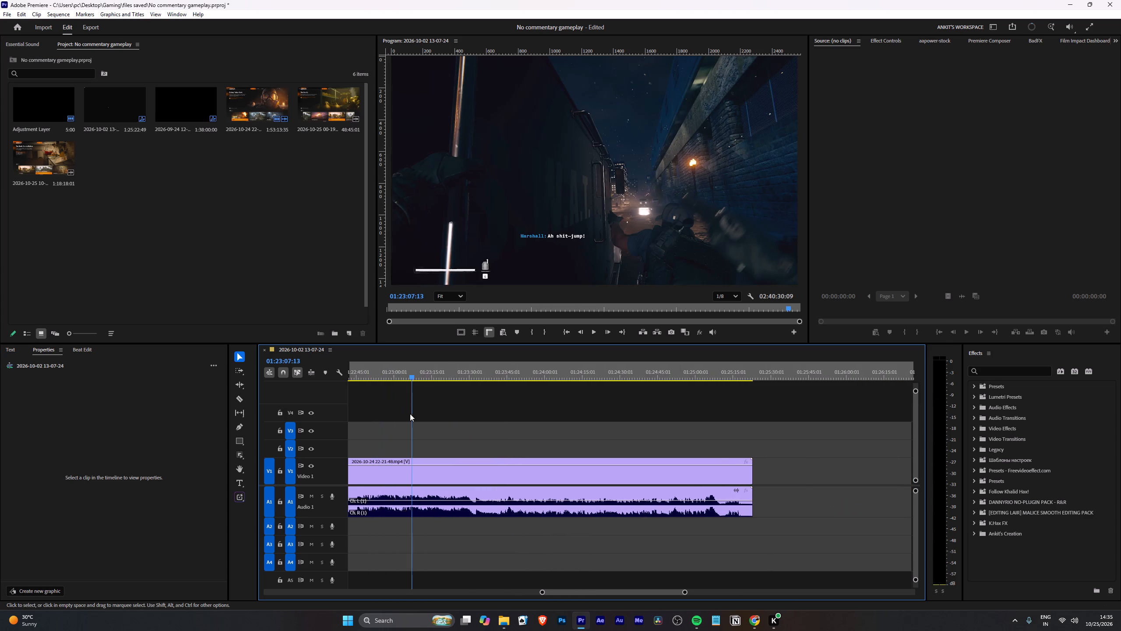
{"action": "scroll", "coordinate": [410, 414], "scroll_direction": "up", "scroll_amount": 6}
{"action": "key", "text": "space"}
{"action": "key", "text": "l"}
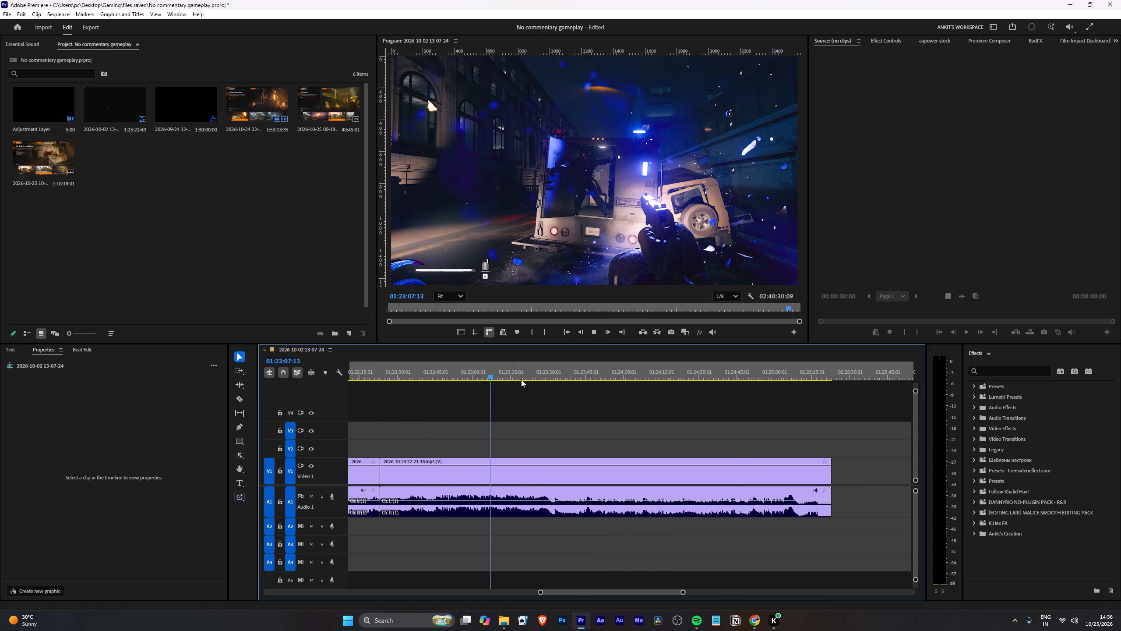
{"action": "left_click", "coordinate": [544, 371]}
{"action": "key", "text": "space"}
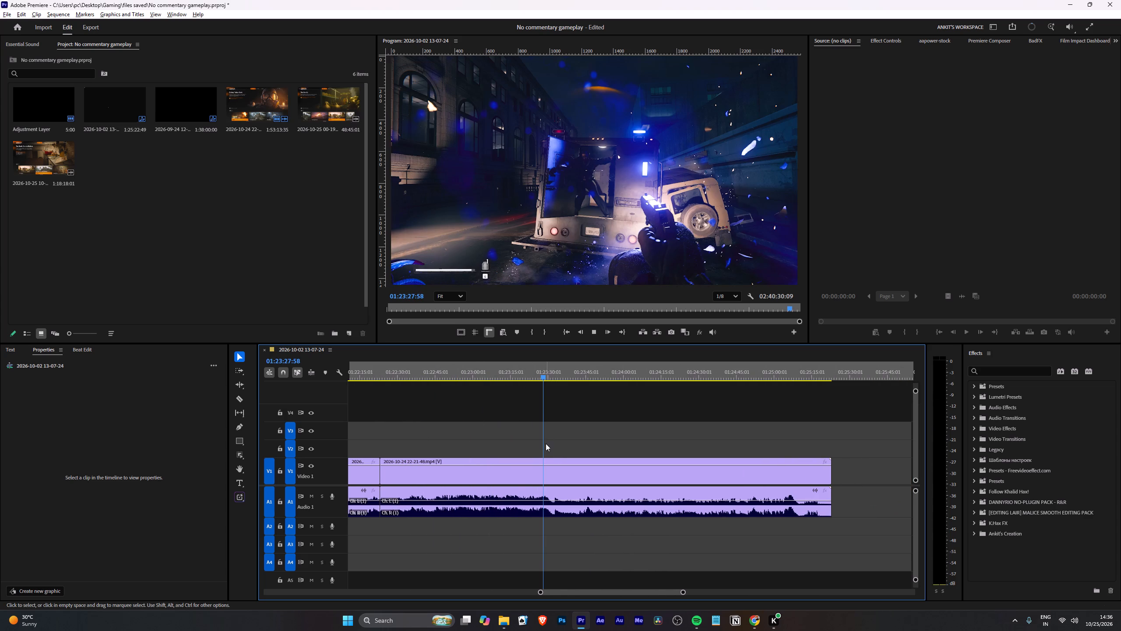
{"action": "scroll", "coordinate": [546, 443], "scroll_direction": "up", "scroll_amount": 12, "text": "alt"}
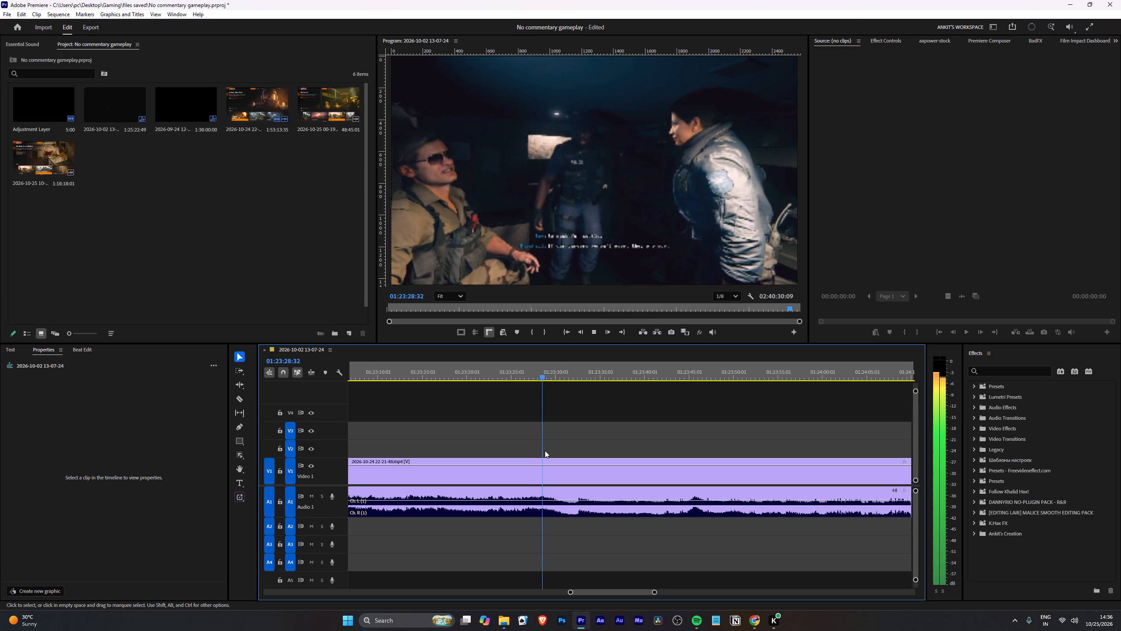
{"action": "scroll", "coordinate": [545, 450], "scroll_direction": "up", "scroll_amount": 6, "text": "alt"}
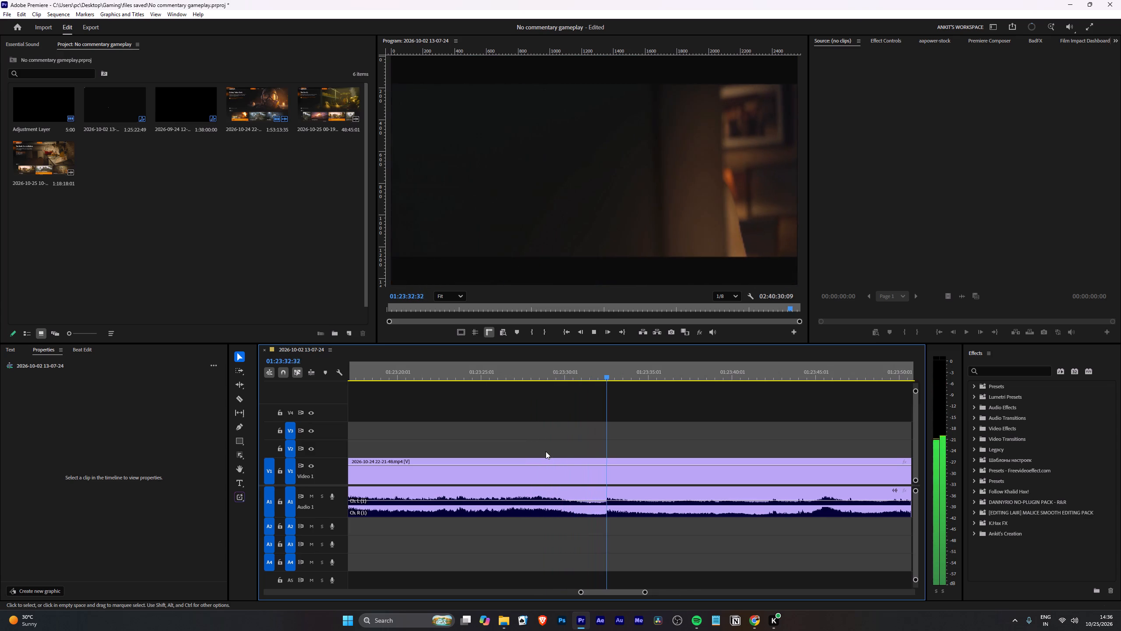
Step back to the black transition before the office cutscene, split the clip at 01:23:31:42 and delete everything after the split.
{"action": "key", "text": "space"}
{"action": "key", "text": "Left"}
{"action": "key", "text": "Left"}
{"action": "key", "text": "Left"}
{"action": "key", "text": "Left"}
{"action": "key", "text": "Left"}
{"action": "key", "text": "Left"}
{"action": "key", "text": "Left"}
{"action": "key", "text": "Left"}
{"action": "key", "text": "Left"}
{"action": "key", "text": "Left"}
{"action": "key", "text": "Left"}
{"action": "key", "text": "Left"}
{"action": "key", "text": "Left"}
{"action": "key", "text": "Left"}
{"action": "key", "text": "Left"}
{"action": "key", "text": "Left"}
{"action": "key", "text": "Left"}
{"action": "key", "text": "Left"}
{"action": "key", "text": "Left"}
{"action": "key", "text": "Left"}
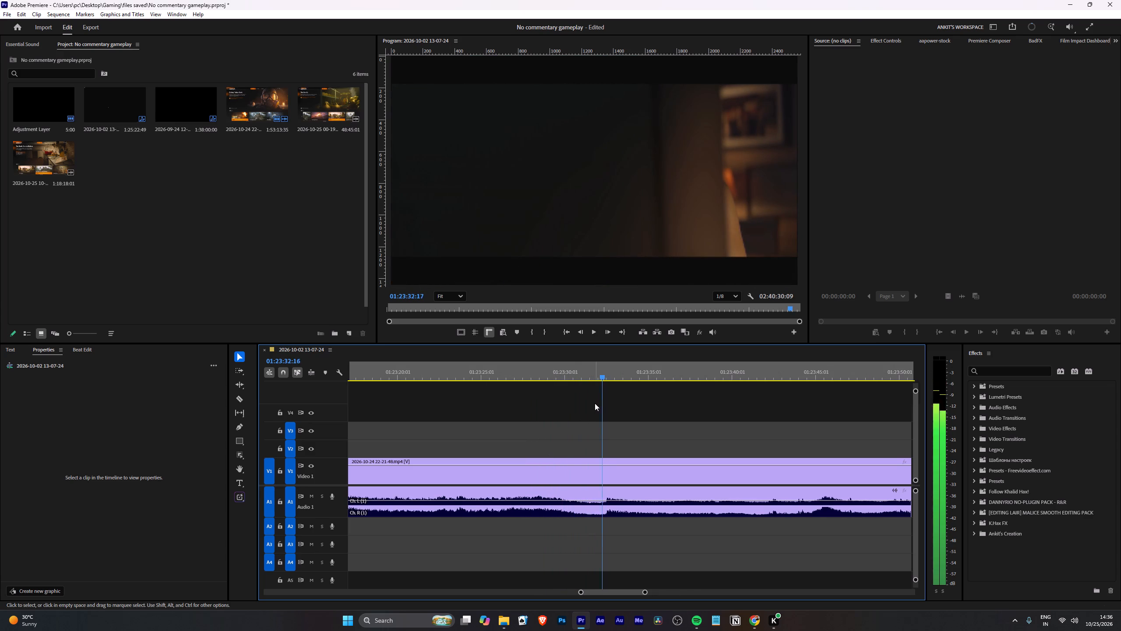
{"action": "key", "text": "Left"}
{"action": "key", "text": "Left"}
{"action": "key", "text": "Left"}
{"action": "key", "text": "Left"}
{"action": "key", "text": "Left"}
{"action": "key", "text": "Left"}
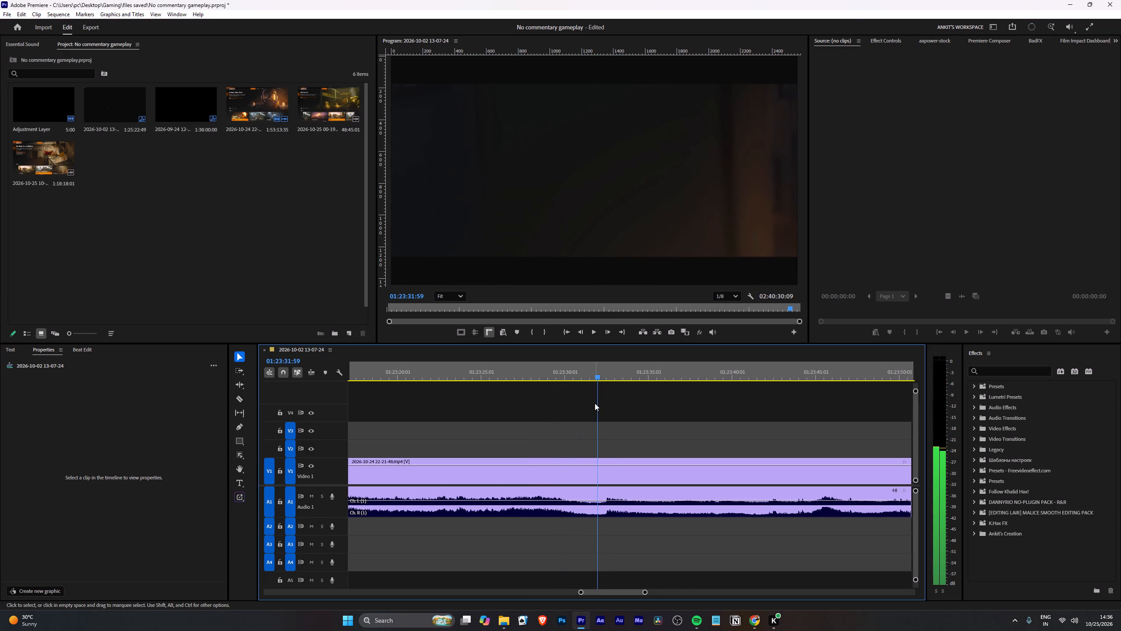
{"action": "key", "text": "Left"}
{"action": "key", "text": "Left"}
{"action": "key", "text": "Left"}
{"action": "key", "text": "Left"}
{"action": "key", "text": "Left"}
{"action": "key", "text": "Left"}
{"action": "key", "text": "Left"}
{"action": "key", "text": "Left"}
{"action": "key", "text": "Left"}
{"action": "key", "text": "Left"}
{"action": "key", "text": "Left"}
{"action": "key", "text": "Left"}
{"action": "key", "text": "Left"}
{"action": "key", "text": "Left"}
{"action": "key", "text": "Left"}
{"action": "key", "text": "Left"}
{"action": "key", "text": "Left"}
{"action": "key", "text": "Left"}
{"action": "key", "text": "Left"}
{"action": "key", "text": "Left"}
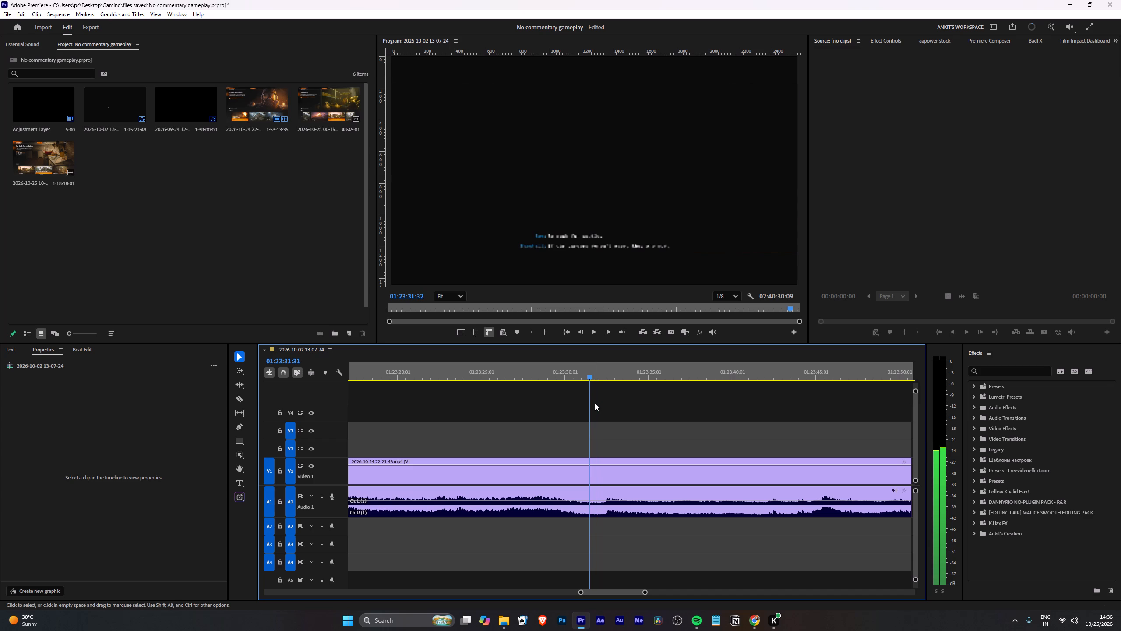
{"action": "key", "text": "Left"}
{"action": "key", "text": "Right"}
{"action": "key", "text": "Right"}
{"action": "key", "text": "Right"}
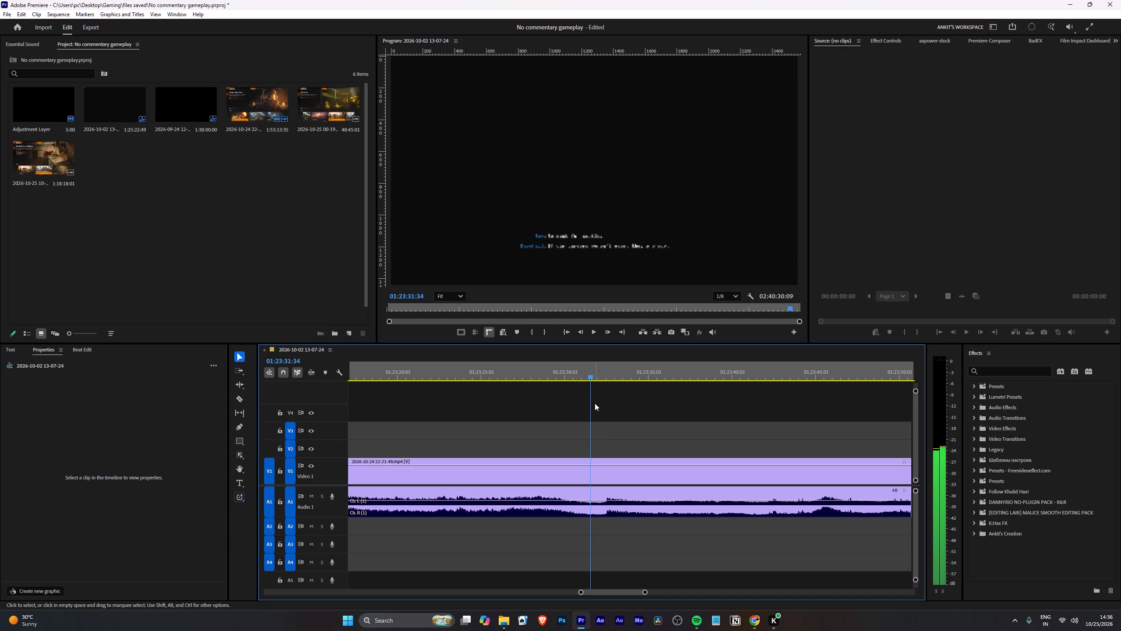
{"action": "key", "text": "Right"}
{"action": "key", "text": "Right"}
{"action": "key", "text": "Right"}
{"action": "key", "text": "Right"}
{"action": "key", "text": "Right"}
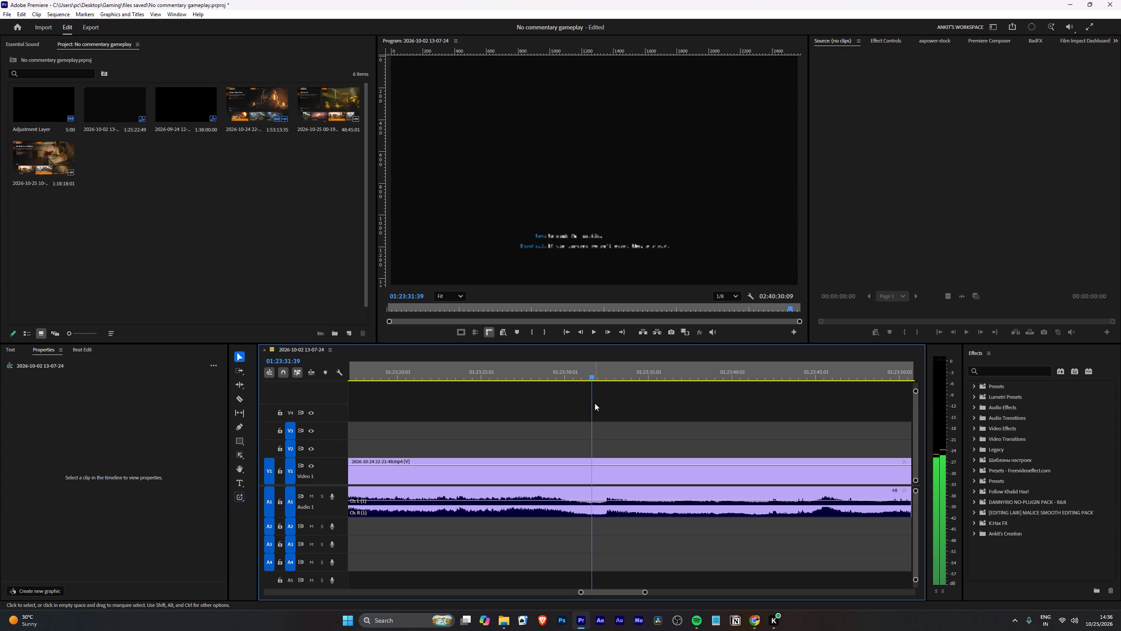
{"action": "key", "text": "Right"}
{"action": "key", "text": "Right"}
{"action": "key", "text": "Right"}
{"action": "key", "text": "Left"}
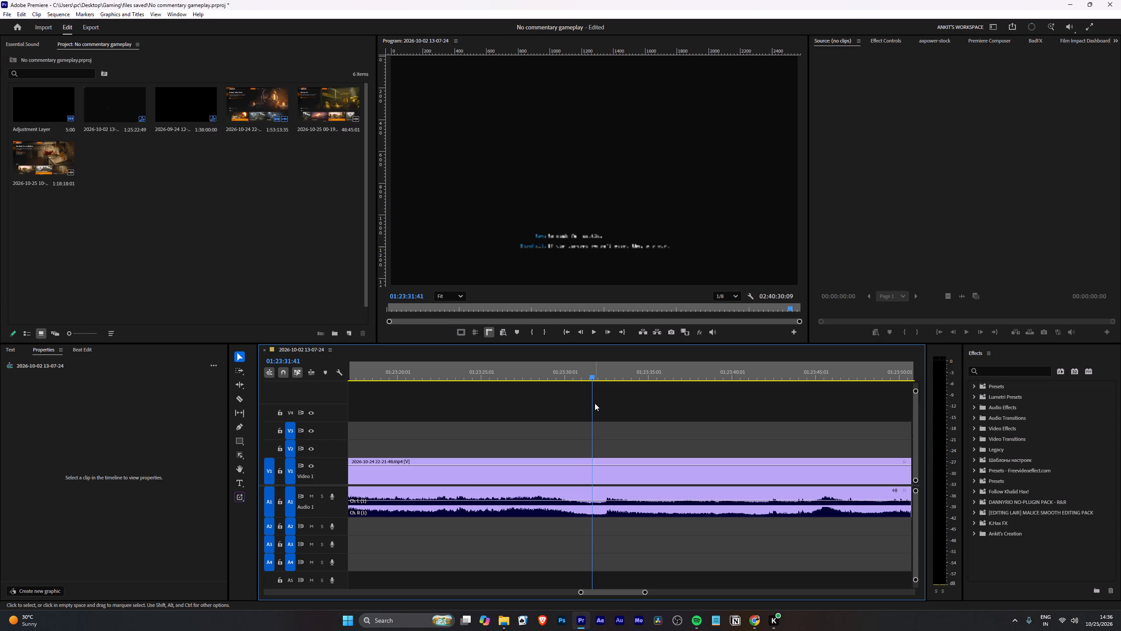
{"action": "key", "text": "Right"}
{"action": "key", "text": "w"}
{"action": "left_click", "coordinate": [640, 481]}
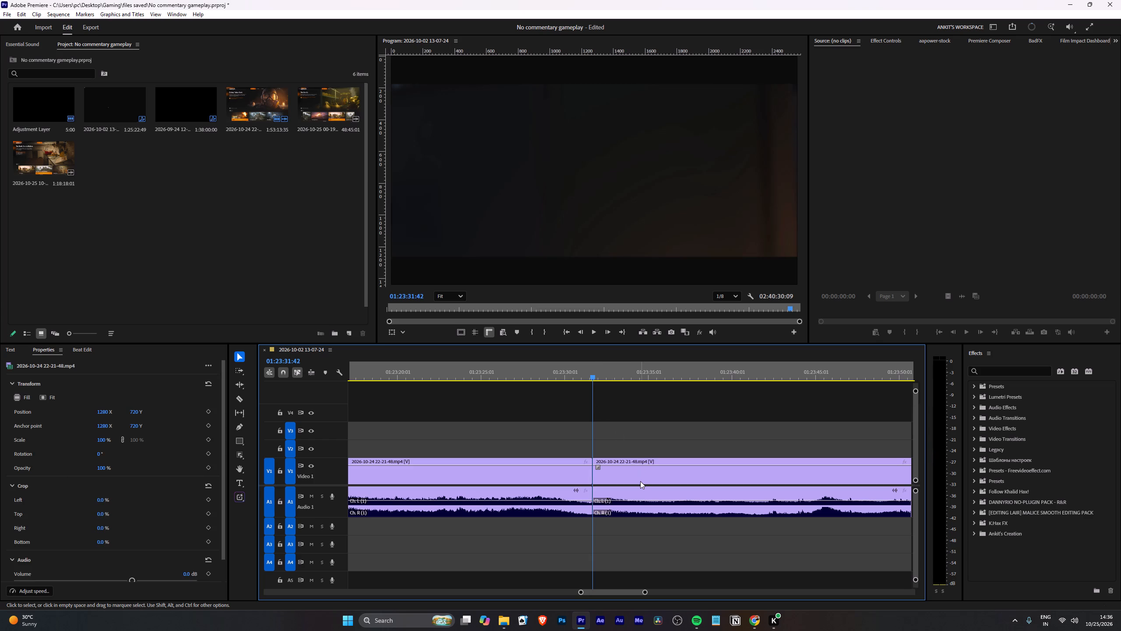
{"action": "key", "text": "s"}
{"action": "scroll", "coordinate": [631, 476], "scroll_direction": "down", "scroll_amount": 16, "text": "alt"}
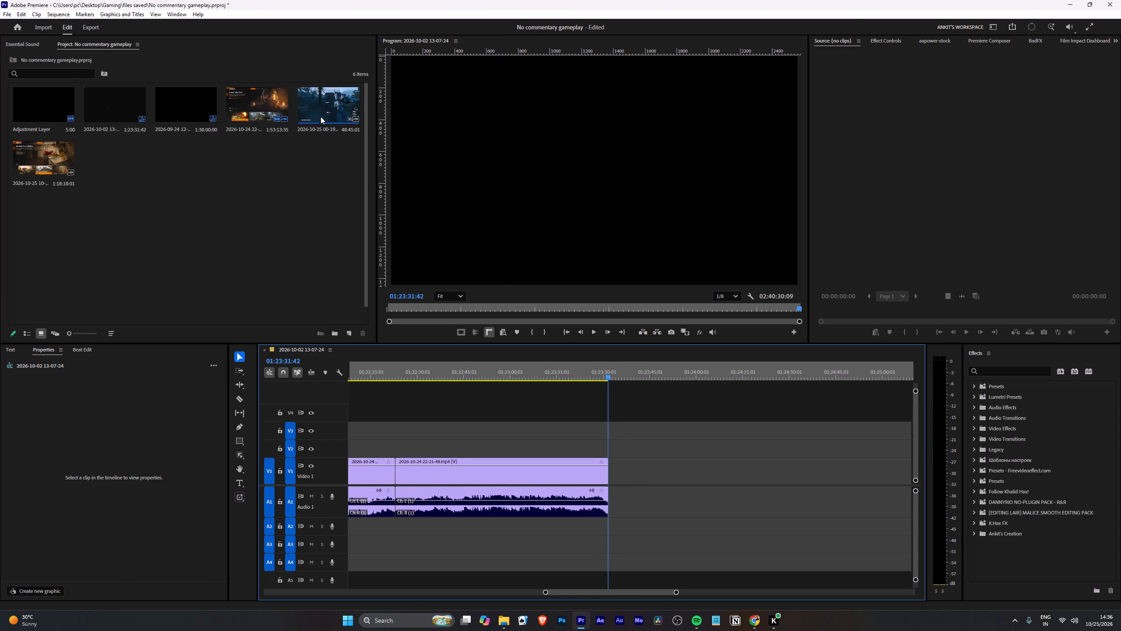
{"action": "left_click_drag", "start_coordinate": [321, 117], "coordinate": [614, 443]}
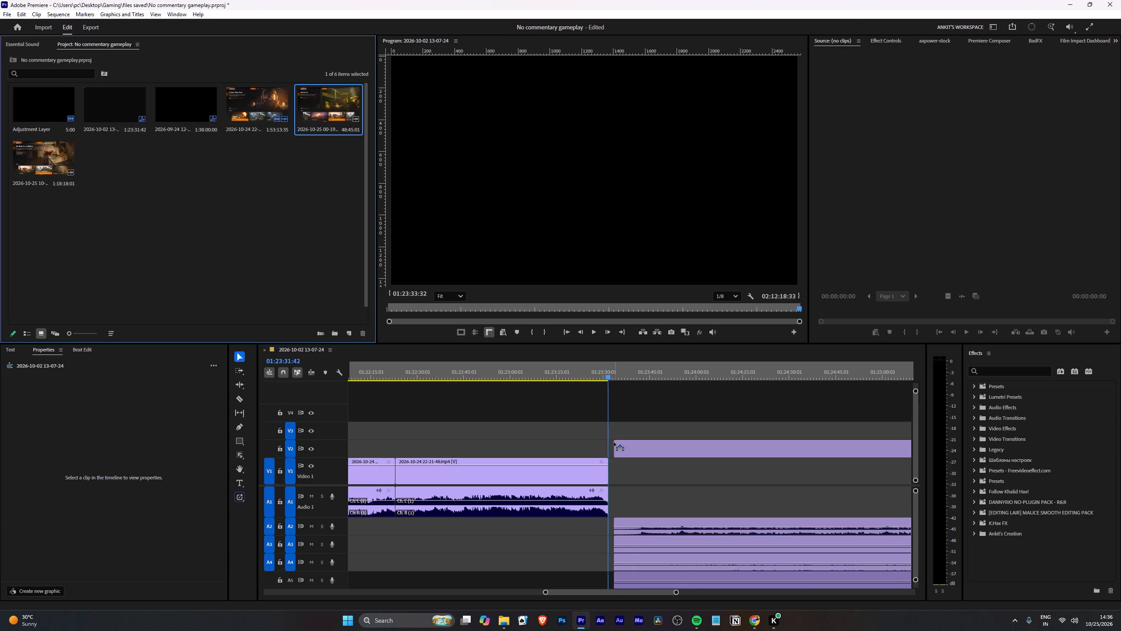
{"action": "left_click_drag", "start_coordinate": [614, 443], "coordinate": [610, 464]}
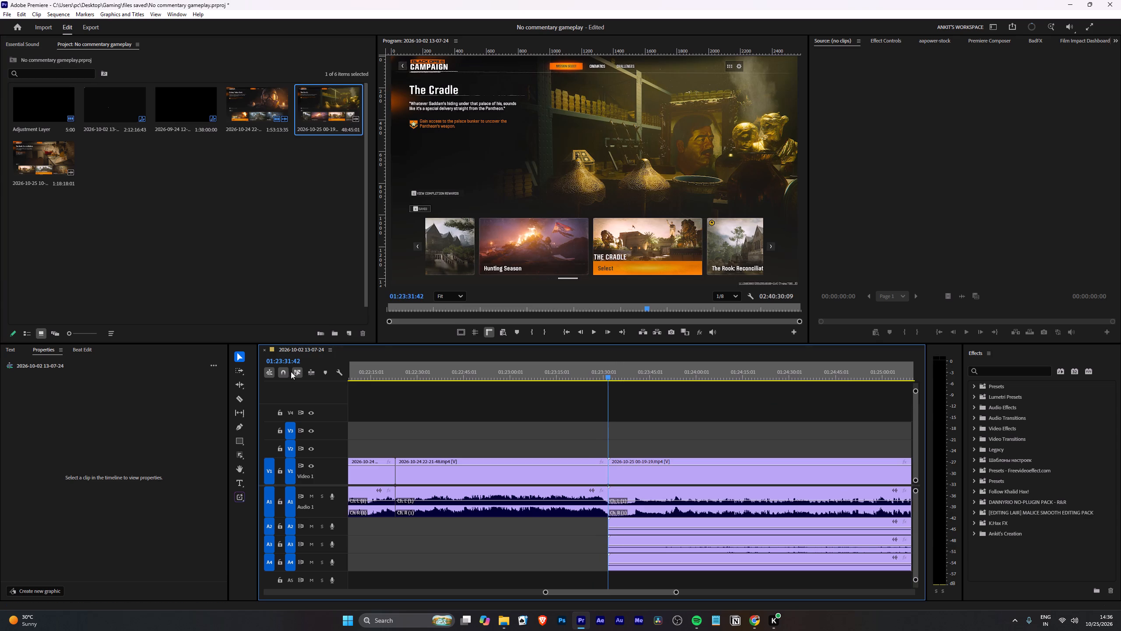
Delete the new recording's extra audio on A2 to A4 with linked selection off, and turn linked selection back on.
{"action": "left_click", "coordinate": [296, 370]}
{"action": "left_click_drag", "start_coordinate": [577, 531], "coordinate": [649, 564]}
{"action": "key", "text": "z"}
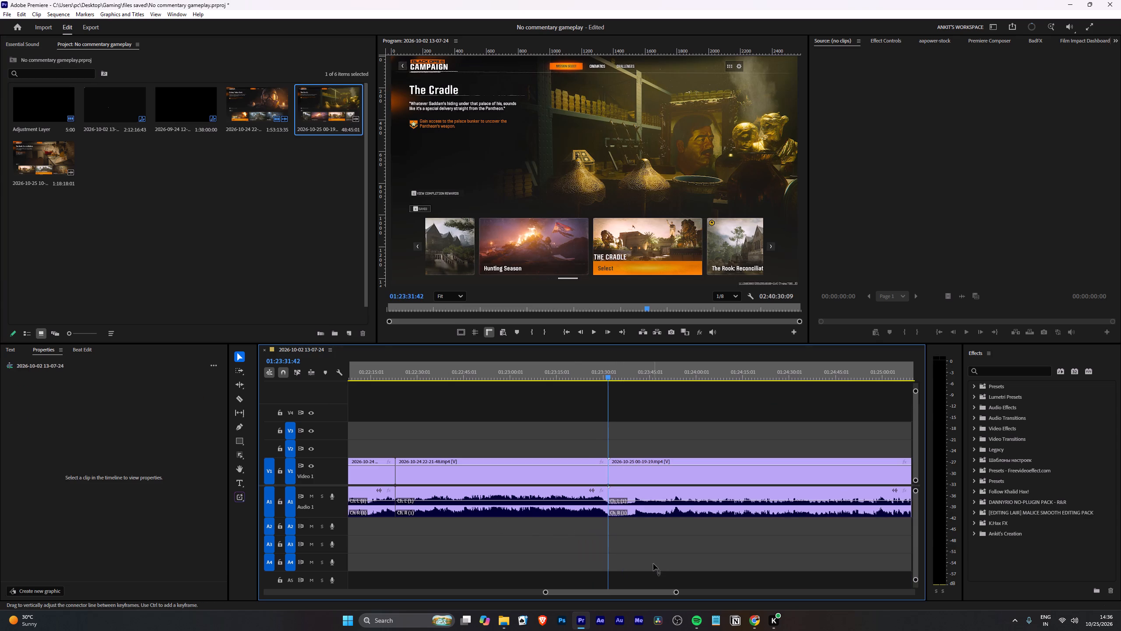
{"action": "left_click", "coordinate": [296, 371]}
Find the black frame at 01:23:39:37 after the campaign menu and ripple-trim the new clip's start up to it.
{"action": "scroll", "coordinate": [659, 494], "scroll_direction": "down", "scroll_amount": 4, "text": "alt"}
{"action": "scroll", "coordinate": [660, 482], "scroll_direction": "up", "scroll_amount": 10, "text": "alt"}
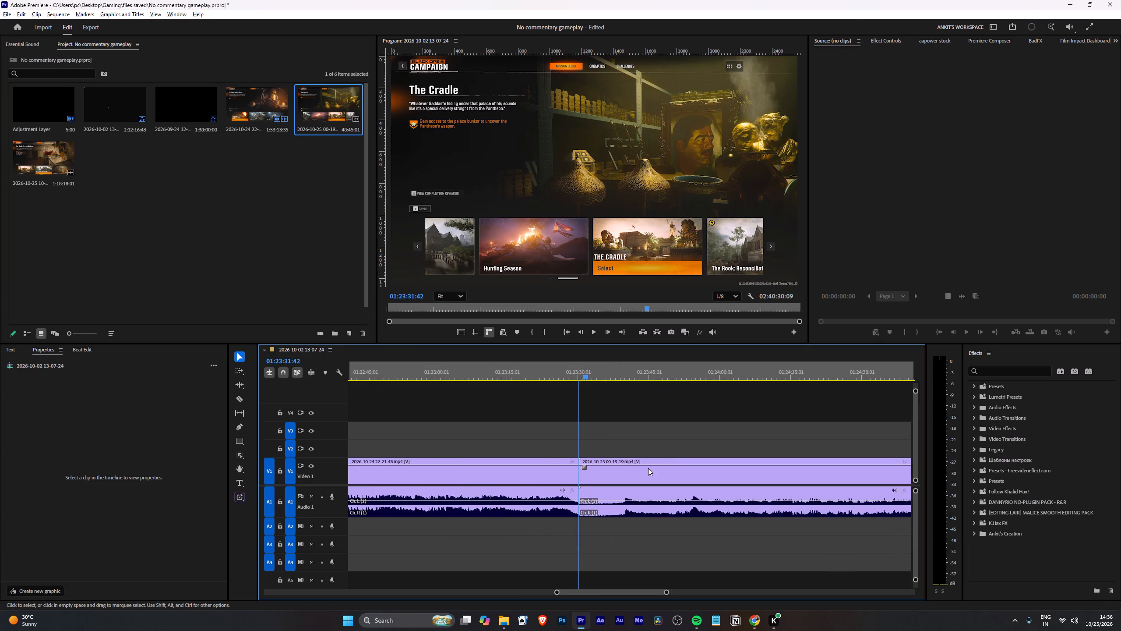
{"action": "key", "text": "space"}
{"action": "scroll", "coordinate": [536, 469], "scroll_direction": "up", "scroll_amount": 5, "text": "alt"}
{"action": "left_click_drag", "start_coordinate": [654, 382], "coordinate": [680, 380]}
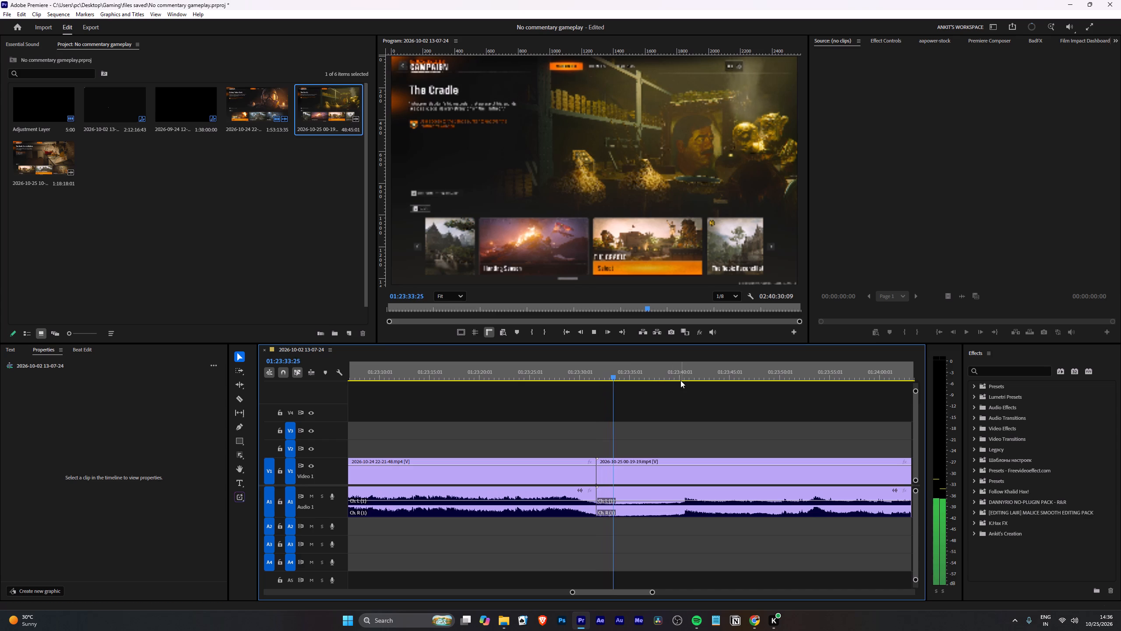
{"action": "left_click", "coordinate": [680, 380]}
{"action": "left_click", "coordinate": [680, 380]}
{"action": "left_click_drag", "start_coordinate": [681, 377], "coordinate": [680, 376]}
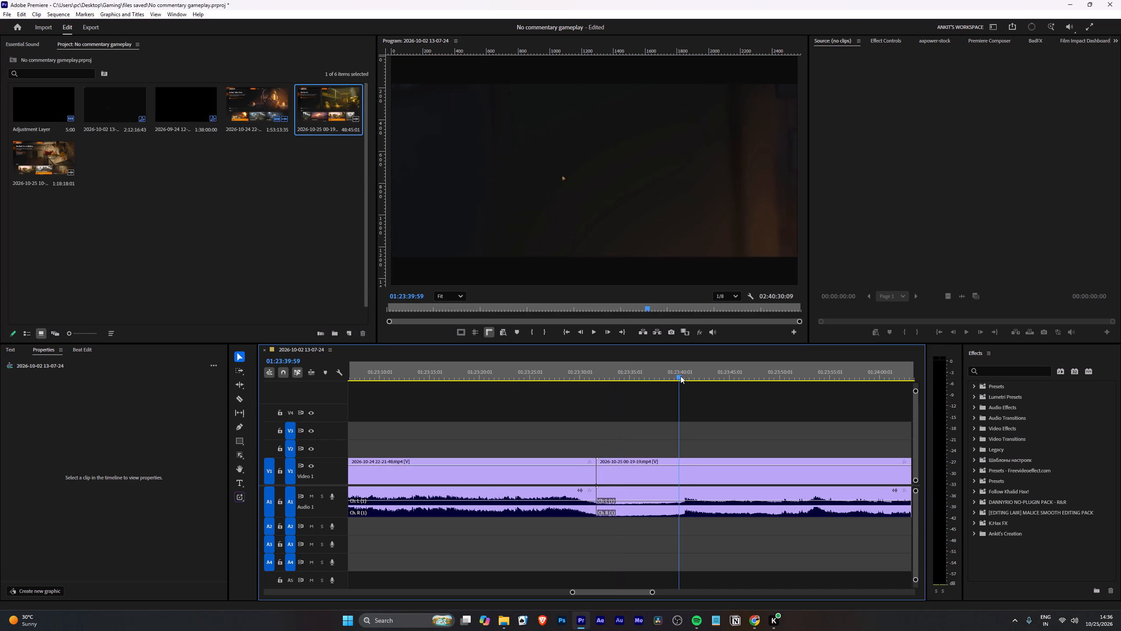
{"action": "left_click_drag", "start_coordinate": [680, 376], "coordinate": [677, 376]}
{"action": "key", "text": "Left"}
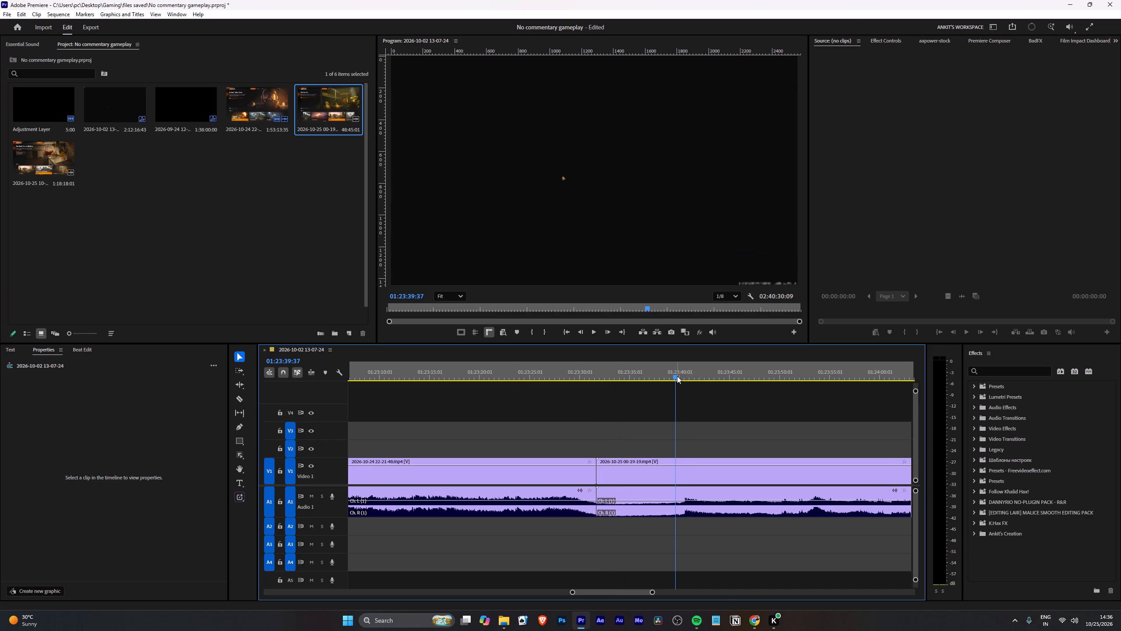
{"action": "key", "text": "Right"}
{"action": "key", "text": "Left"}
{"action": "key", "text": "q"}
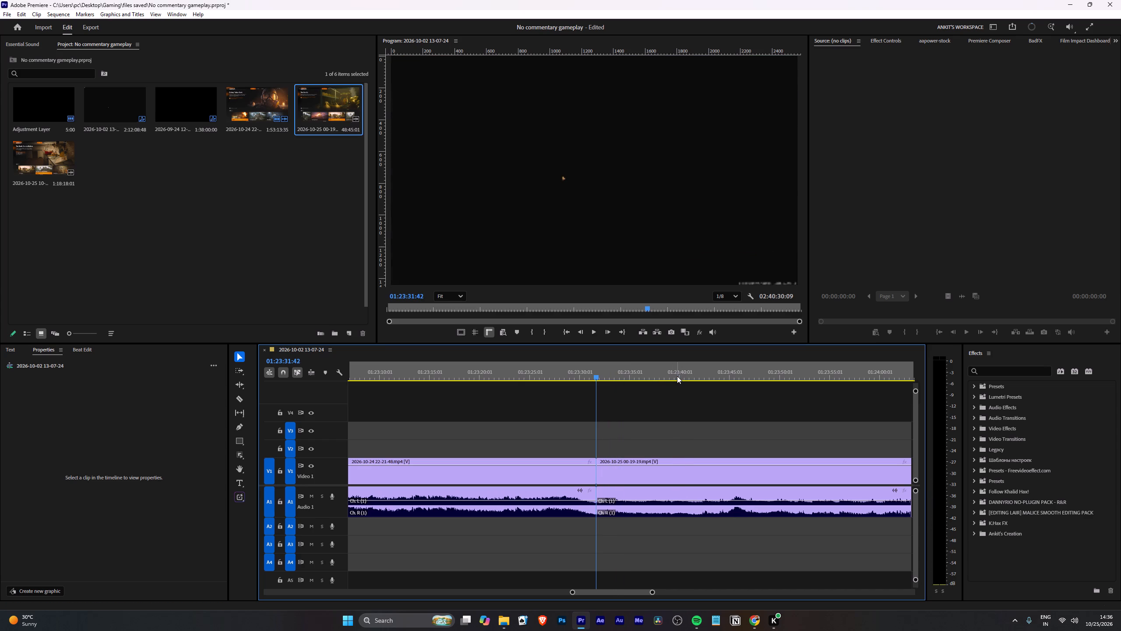
Play across the 01:23:31:42 join from 01:23:30:33 to 01:23:34:44 to check the picture and sound transition.
{"action": "key", "text": "space"}
{"action": "scroll", "coordinate": [595, 458], "scroll_direction": "up", "scroll_amount": 5, "text": "alt"}
{"action": "left_click", "coordinate": [579, 369]}
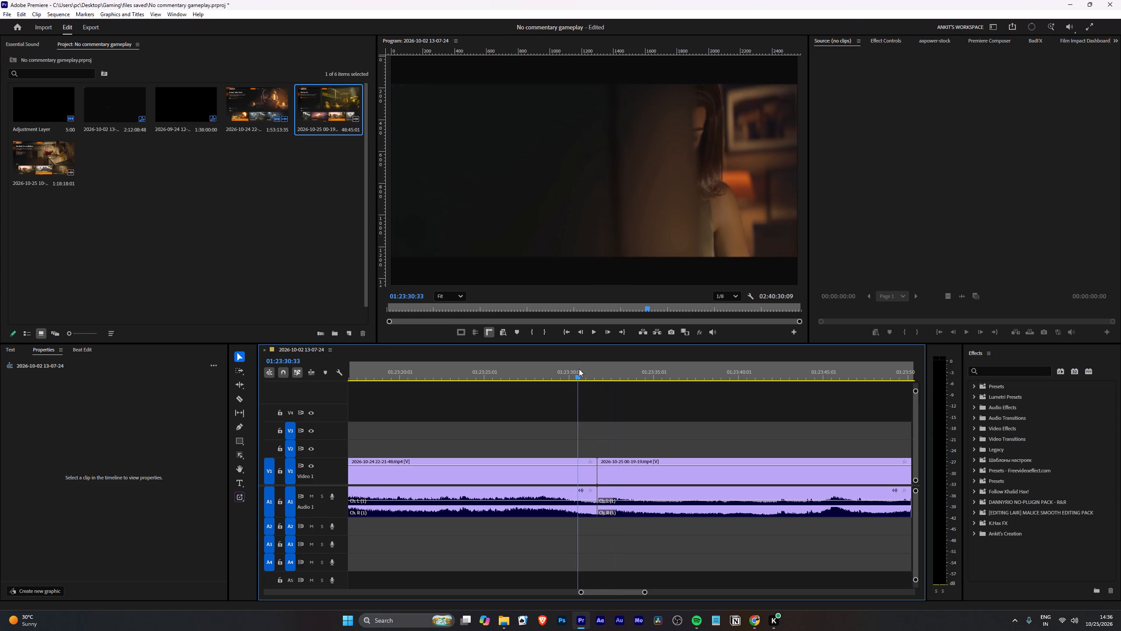
{"action": "key", "text": "space"}
{"action": "scroll", "coordinate": [625, 437], "scroll_direction": "up", "scroll_amount": 4, "text": "alt"}
{"action": "scroll", "coordinate": [562, 443], "scroll_direction": "up", "scroll_amount": 2, "text": "alt"}
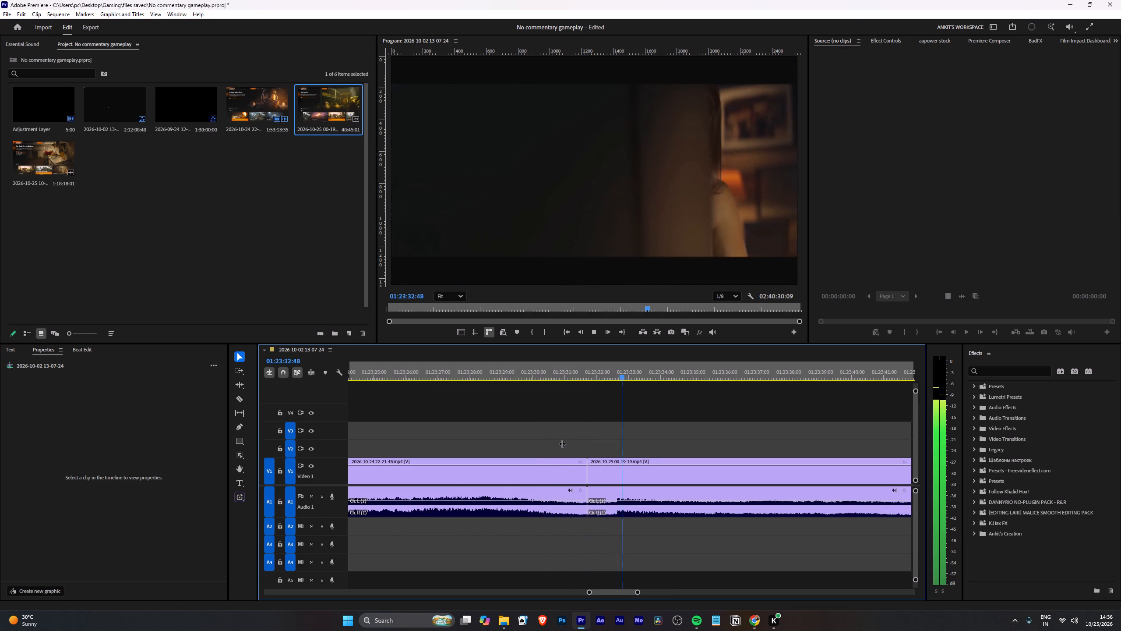
{"action": "scroll", "coordinate": [562, 443], "scroll_direction": "down", "scroll_amount": 9, "text": "alt"}
{"action": "scroll", "coordinate": [570, 471], "scroll_direction": "up", "scroll_amount": 9, "text": "alt"}
{"action": "key", "text": "space"}
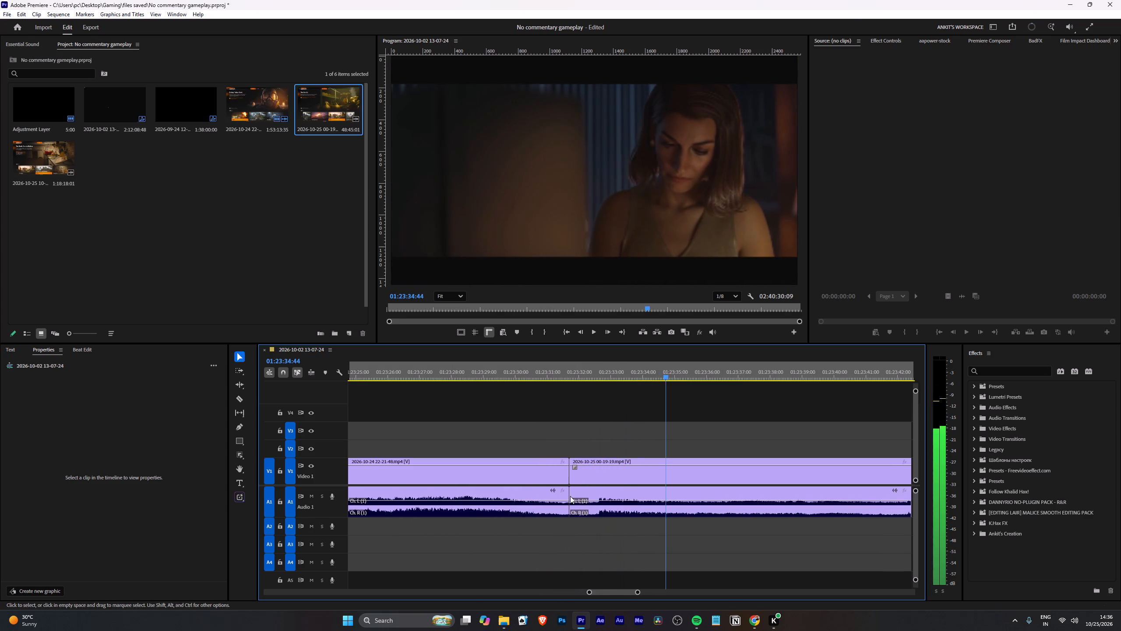
Add an audio crossfade on A1 spanning both sides of the 01:23:31:42 join.
{"action": "scroll", "coordinate": [570, 496], "scroll_direction": "up", "scroll_amount": 14, "text": "alt"}
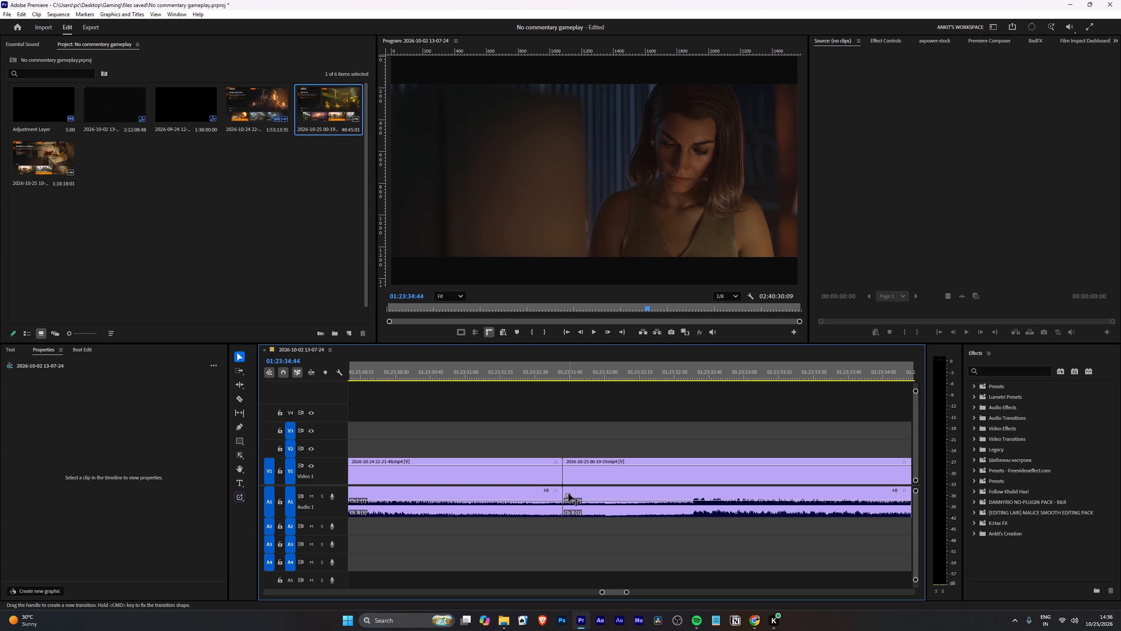
{"action": "left_click_drag", "start_coordinate": [568, 493], "coordinate": [522, 501]}
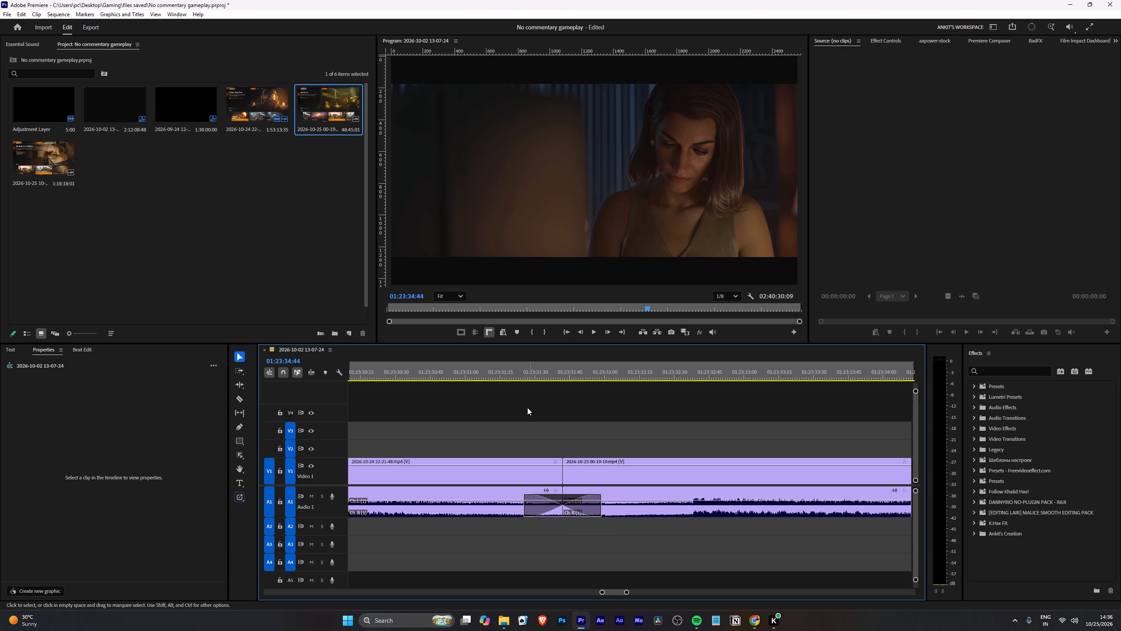
Play across the crossfaded join and on at higher speed through the office phone-call cutscene to 01:24:03:44.
{"action": "left_click", "coordinate": [502, 372]}
{"action": "key", "text": "space"}
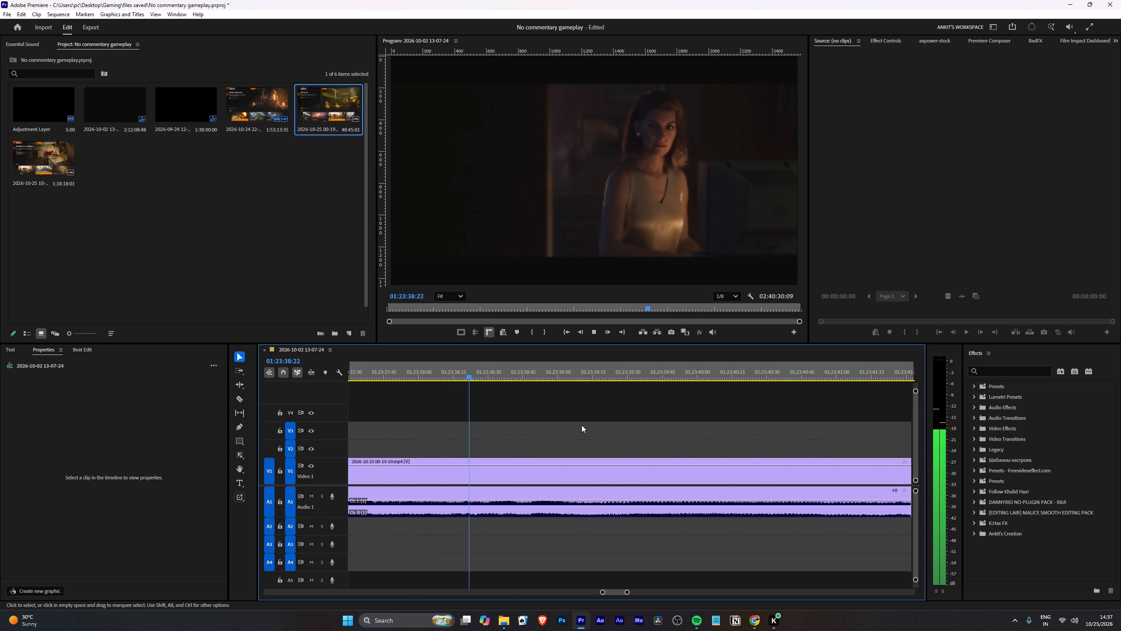
{"action": "scroll", "coordinate": [596, 405], "scroll_direction": "down", "scroll_amount": 20, "text": "alt"}
{"action": "scroll", "coordinate": [596, 405], "scroll_direction": "down", "scroll_amount": 8, "text": "alt"}
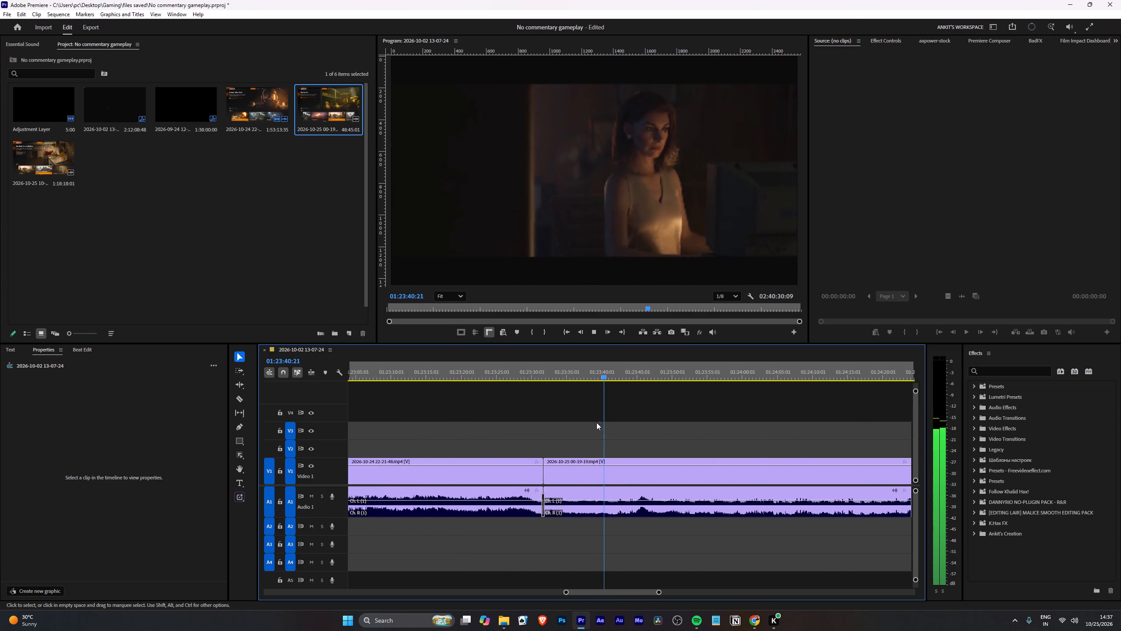
{"action": "type", "text": "ll"}
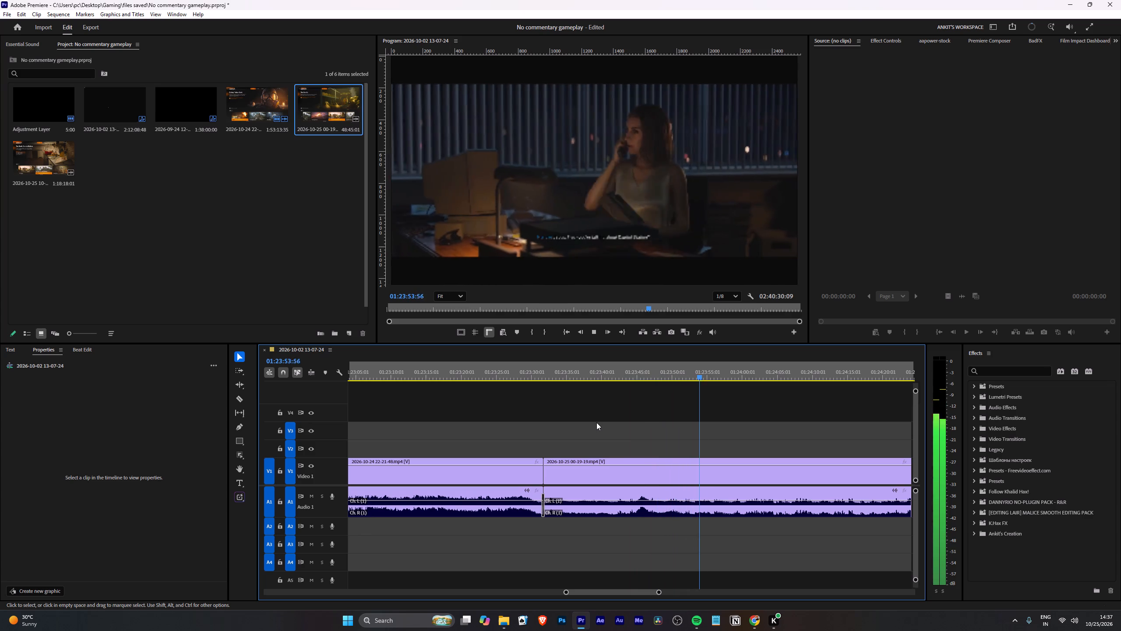
{"action": "key", "text": "l"}
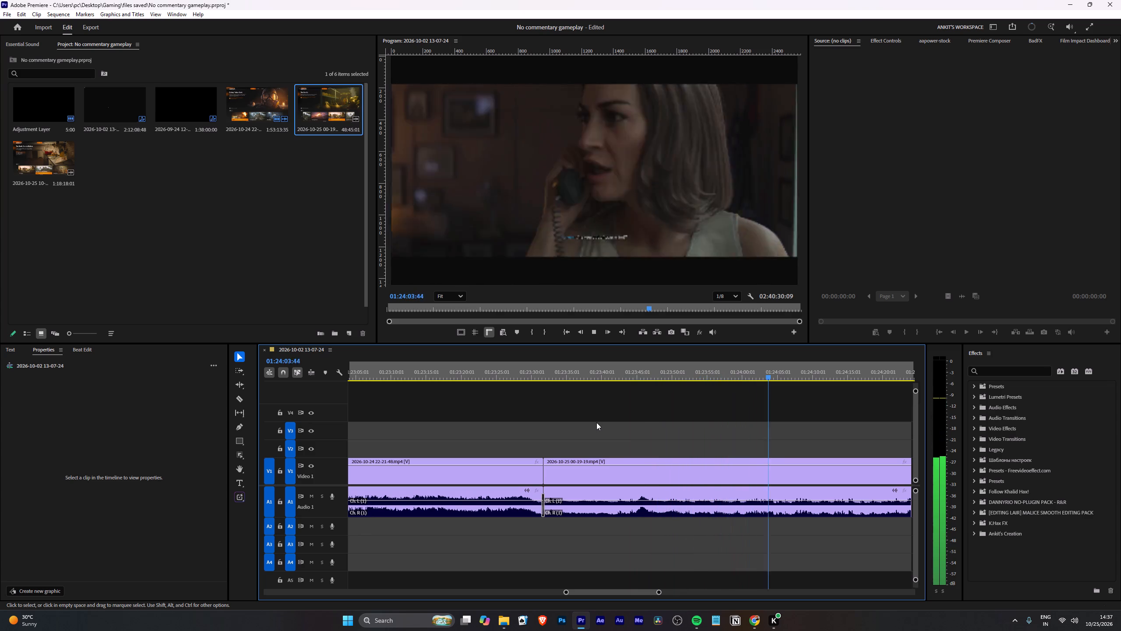
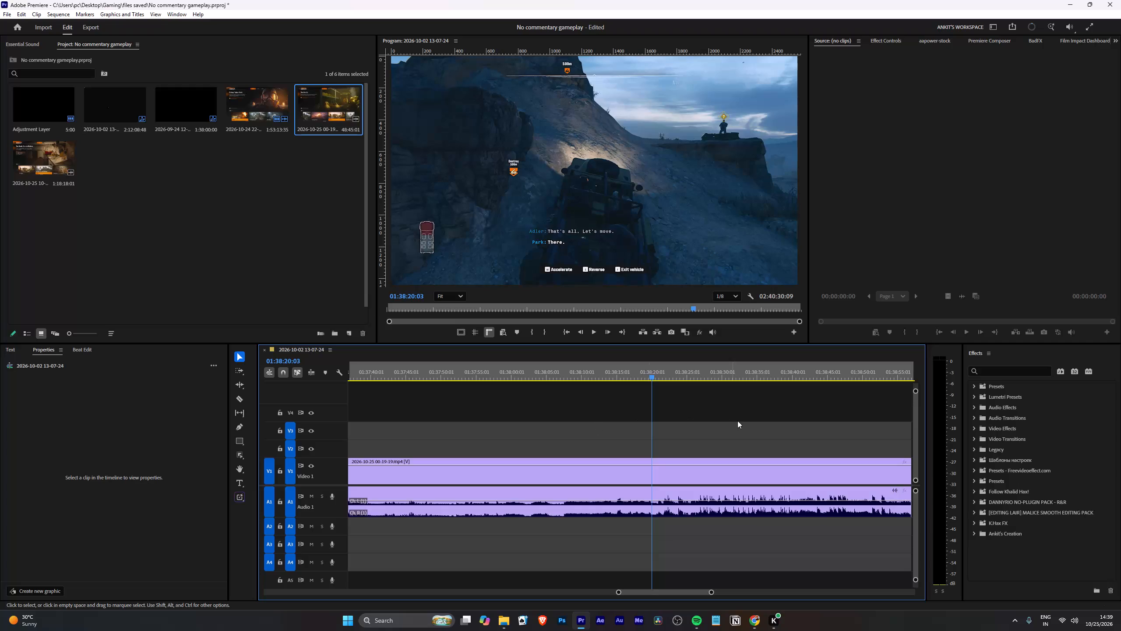
Replay the footage at higher speed from about 01:37:32:04 to 01:37:52:55, checking for menu interruptions before the vehicle section.
{"action": "left_click", "coordinate": [538, 369]}
{"action": "key", "text": "space"}
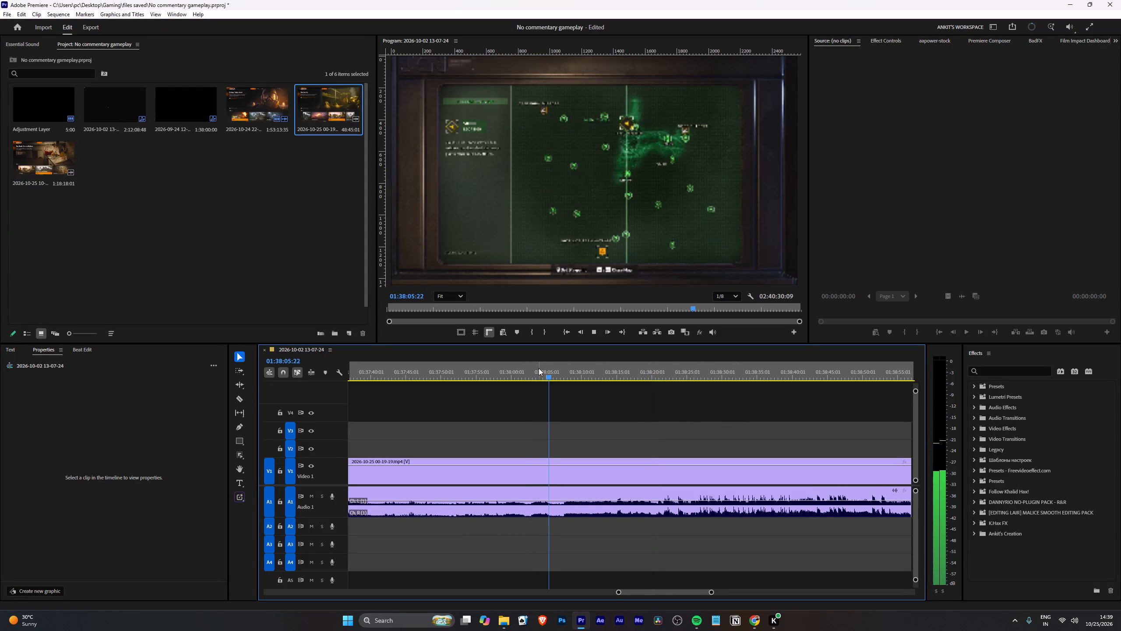
{"action": "type", "text": "ll"}
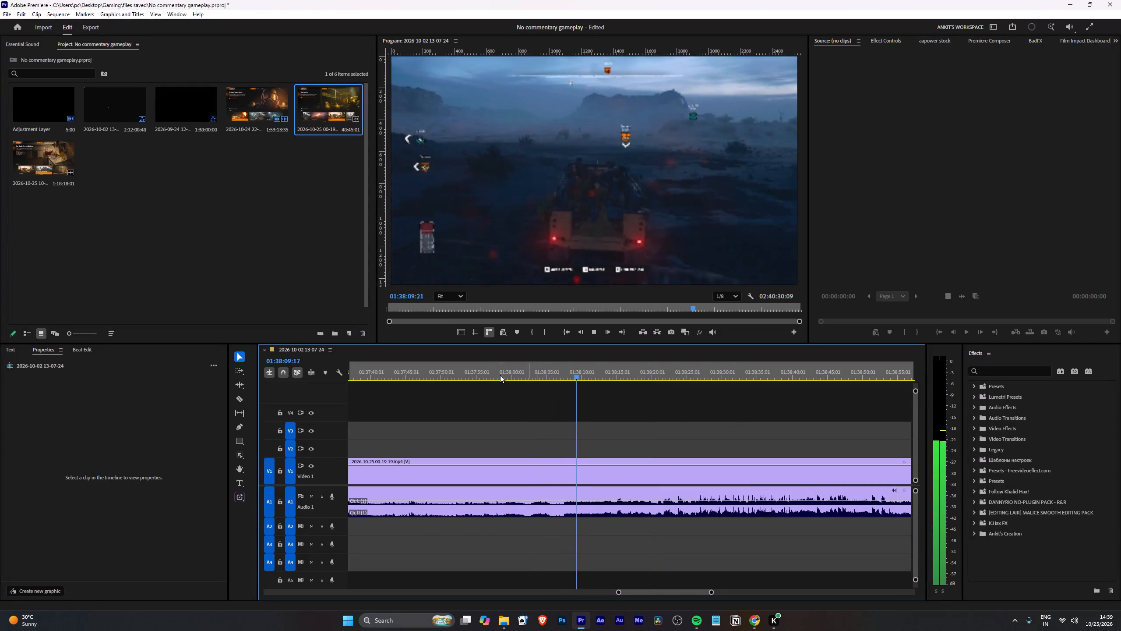
{"action": "scroll", "coordinate": [491, 407], "scroll_direction": "up", "scroll_amount": 5}
{"action": "left_click", "coordinate": [382, 372]}
{"action": "scroll", "coordinate": [484, 420], "scroll_direction": "up", "scroll_amount": 7}
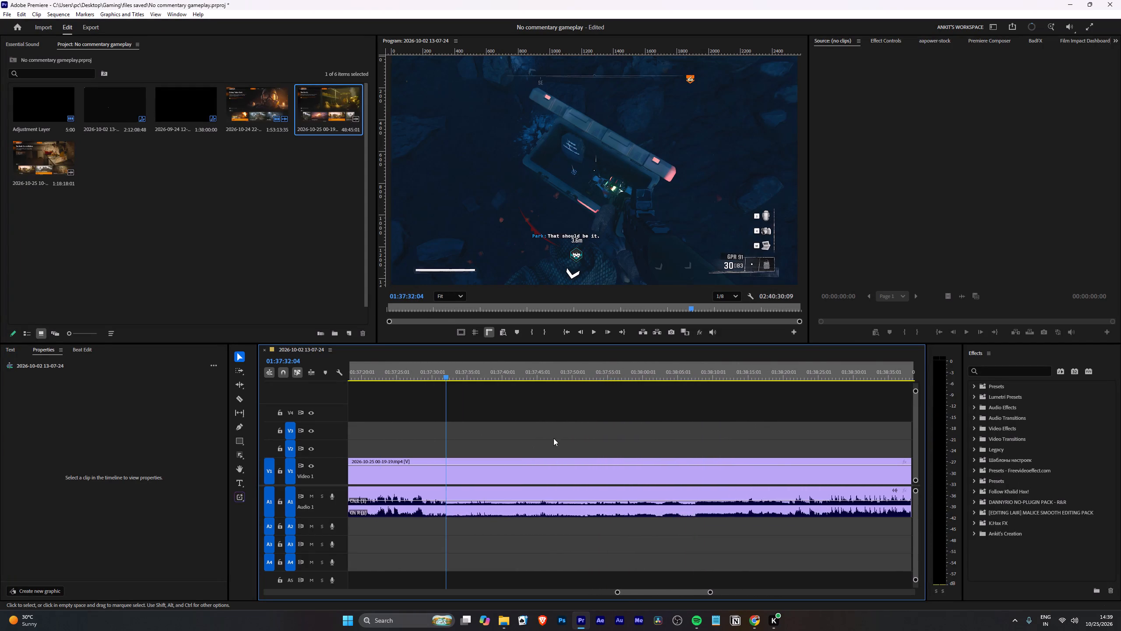
{"action": "scroll", "coordinate": [553, 438], "scroll_direction": "up", "scroll_amount": 2}
{"action": "key", "text": "l"}
{"action": "key", "text": "l"}
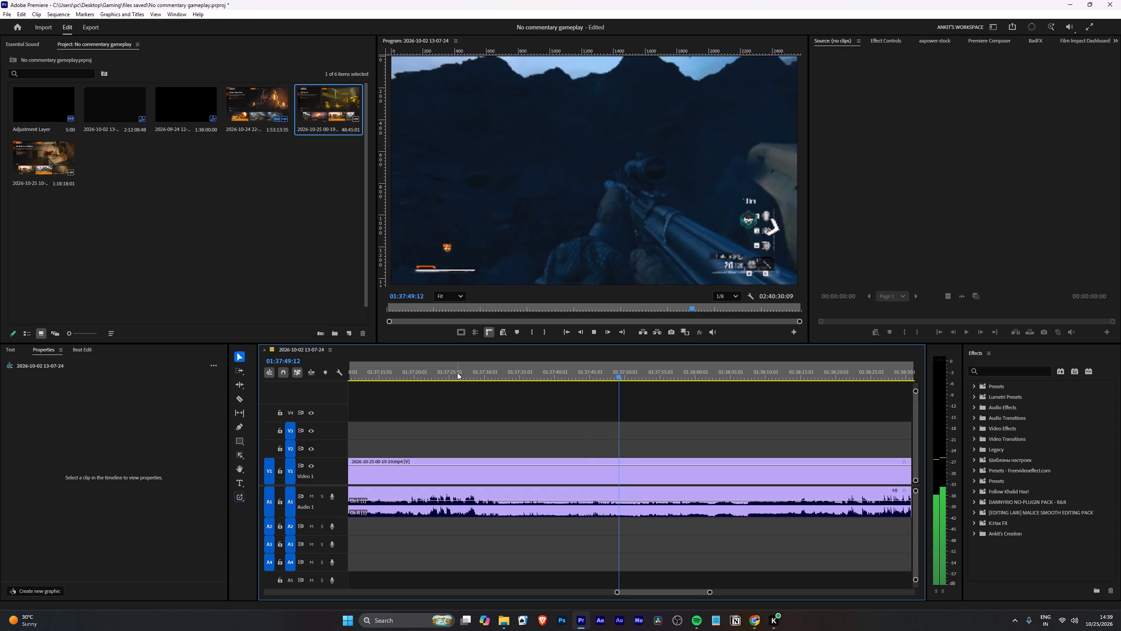
{"action": "key", "text": "space"}
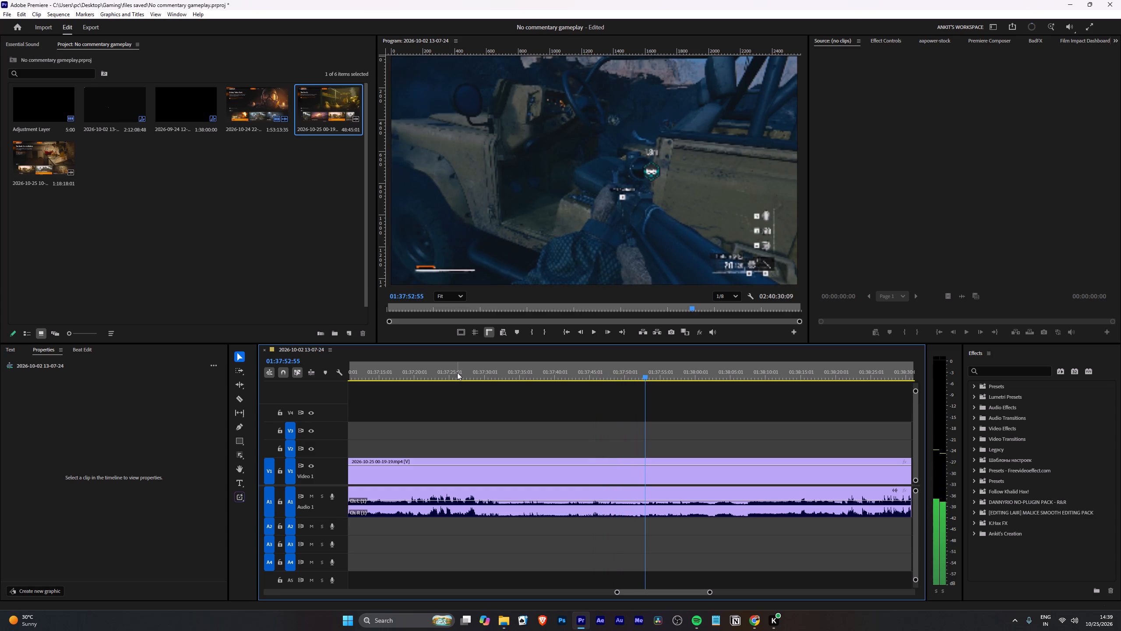
Find the frame where the Quick Settings menu opens beside the vehicle and split the clip there, at 01:37:51:00.
{"action": "key", "text": "Left"}
{"action": "key", "text": "Left"}
{"action": "key", "text": "Left"}
{"action": "key", "text": "Left"}
{"action": "key", "text": "Left"}
{"action": "key", "text": "Left"}
{"action": "key", "text": "Left"}
{"action": "key", "text": "Left"}
{"action": "key", "text": "Left"}
{"action": "key", "text": "Left"}
{"action": "key", "text": "Left"}
{"action": "key", "text": "Left"}
{"action": "key", "text": "Left"}
{"action": "key", "text": "Left"}
{"action": "key", "text": "Left"}
{"action": "key", "text": "Left"}
{"action": "key", "text": "Left"}
{"action": "key", "text": "Left"}
{"action": "key", "text": "Left"}
{"action": "key", "text": "Left"}
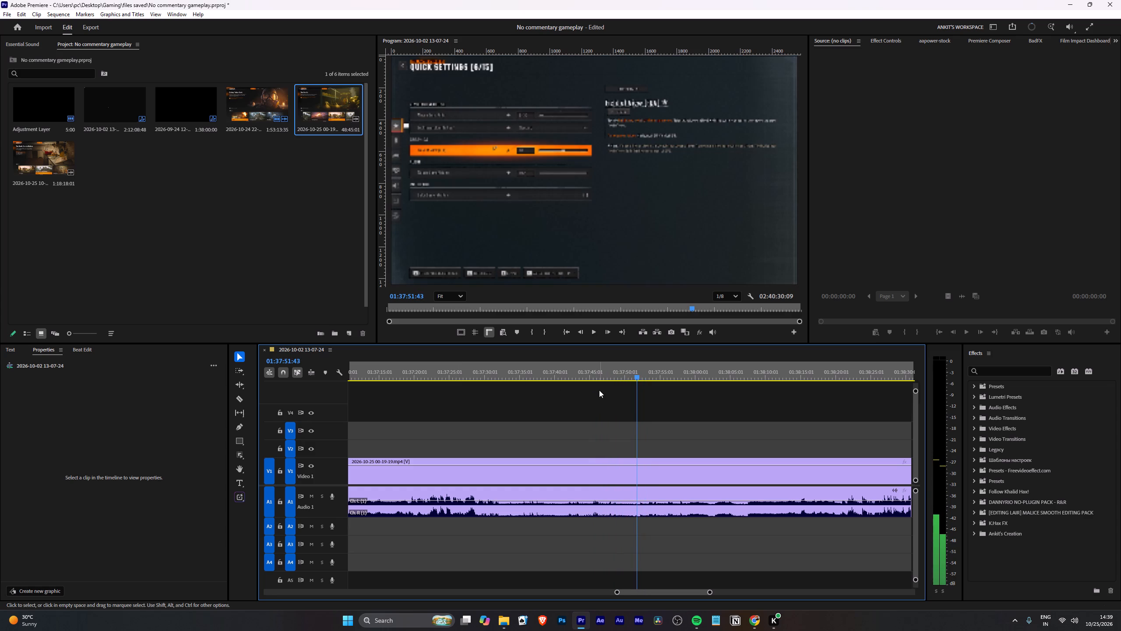
{"action": "scroll", "coordinate": [576, 379], "scroll_direction": "up", "scroll_amount": 14, "text": "alt"}
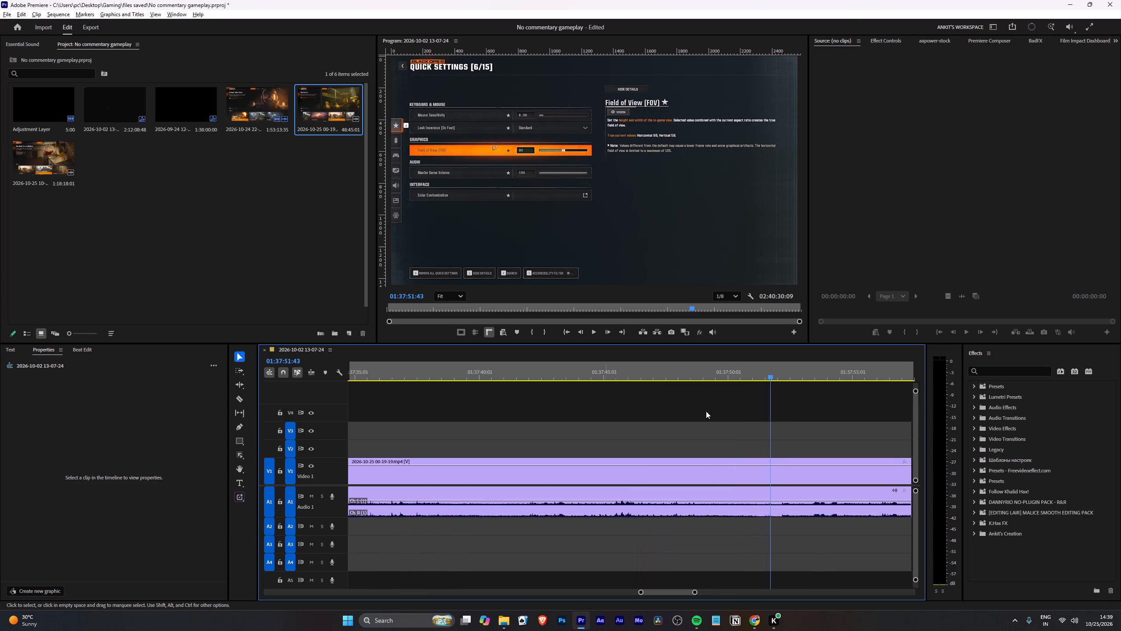
{"action": "scroll", "coordinate": [706, 411], "scroll_direction": "up", "scroll_amount": 2, "text": "alt"}
{"action": "scroll", "coordinate": [716, 411], "scroll_direction": "down", "scroll_amount": 9}
{"action": "key", "text": "Left"}
{"action": "key", "text": "Left"}
{"action": "key", "text": "Left"}
{"action": "key", "text": "Left"}
{"action": "key", "text": "Left"}
{"action": "key", "text": "Left"}
{"action": "key", "text": "Left"}
{"action": "key", "text": "Left"}
{"action": "key", "text": "Left"}
{"action": "key", "text": "Left"}
{"action": "key", "text": "Left"}
{"action": "key", "text": "Left"}
{"action": "key", "text": "Left"}
{"action": "key", "text": "Left"}
{"action": "key", "text": "Left"}
{"action": "key", "text": "Left"}
{"action": "key", "text": "Left"}
{"action": "key", "text": "Left"}
{"action": "key", "text": "Left"}
{"action": "key", "text": "Left"}
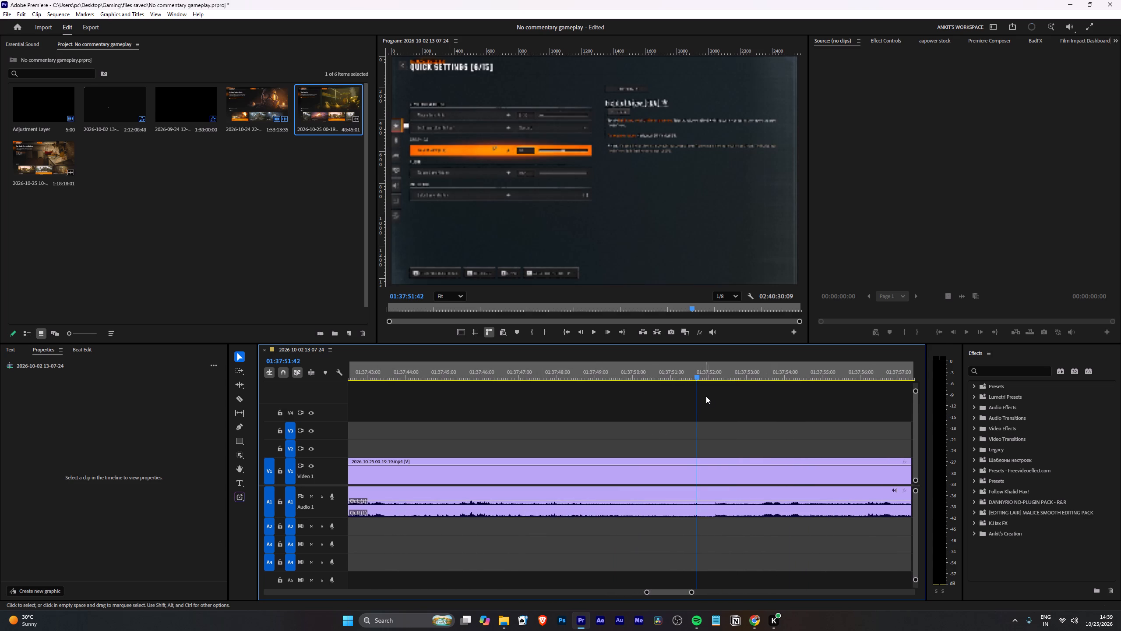
{"action": "key", "text": "Left"}
{"action": "key", "text": "Left"}
{"action": "key", "text": "Left"}
{"action": "key", "text": "Left"}
{"action": "key", "text": "Left"}
{"action": "key", "text": "Left"}
{"action": "key", "text": "Left"}
{"action": "key", "text": "Left"}
{"action": "key", "text": "Left"}
{"action": "key", "text": "Left"}
{"action": "key", "text": "Left"}
{"action": "key", "text": "Left"}
{"action": "key", "text": "Left"}
{"action": "key", "text": "Left"}
{"action": "key", "text": "Left"}
{"action": "key", "text": "Left"}
{"action": "key", "text": "Left"}
{"action": "key", "text": "Left"}
{"action": "key", "text": "Left"}
{"action": "key", "text": "Left"}
{"action": "key", "text": "Left"}
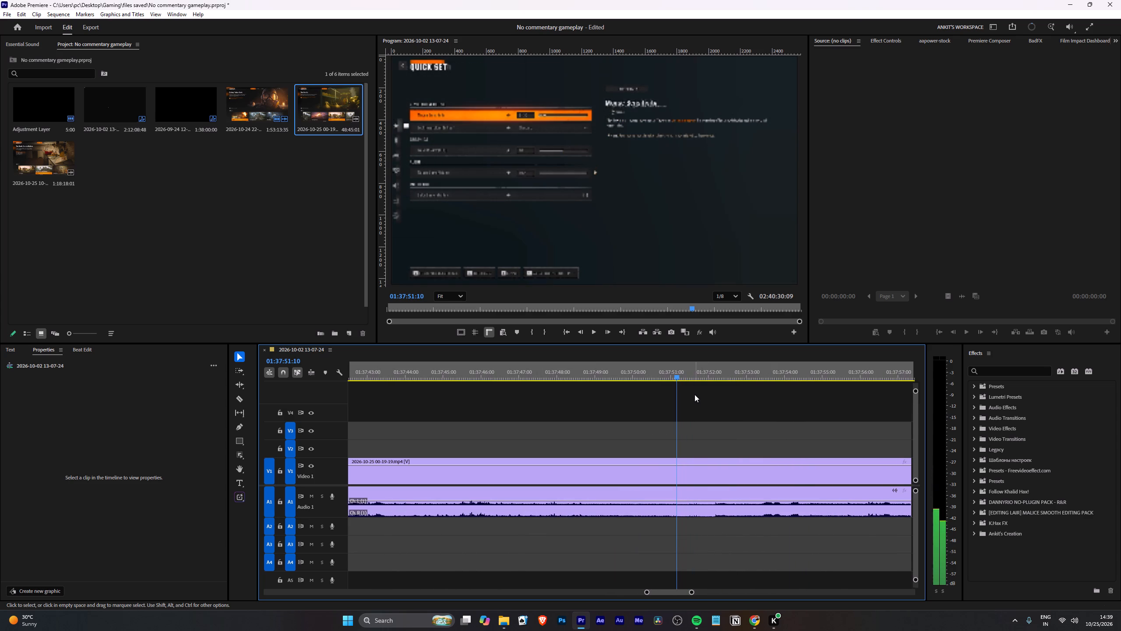
{"action": "key", "text": "Right"}
{"action": "key", "text": "Right"}
{"action": "key", "text": "Right"}
{"action": "key", "text": "Right"}
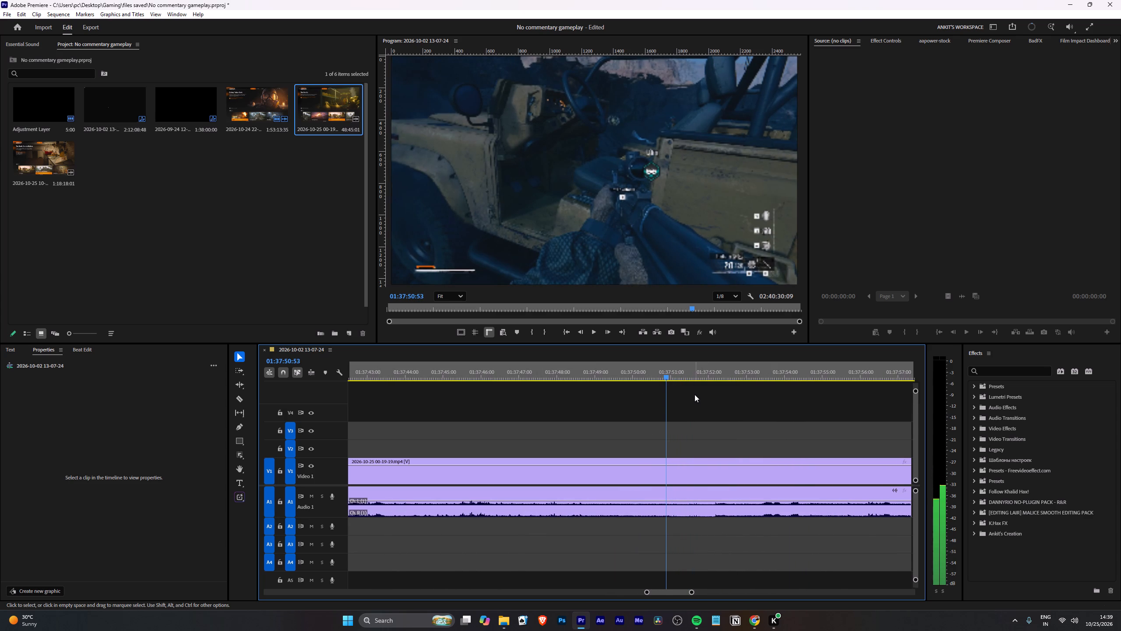
{"action": "key", "text": "Right"}
{"action": "key", "text": "Right"}
{"action": "key", "text": "Right"}
{"action": "key", "text": "Right"}
{"action": "key", "text": "Right"}
{"action": "key", "text": "Right"}
{"action": "key", "text": "Right"}
{"action": "key", "text": "Left"}
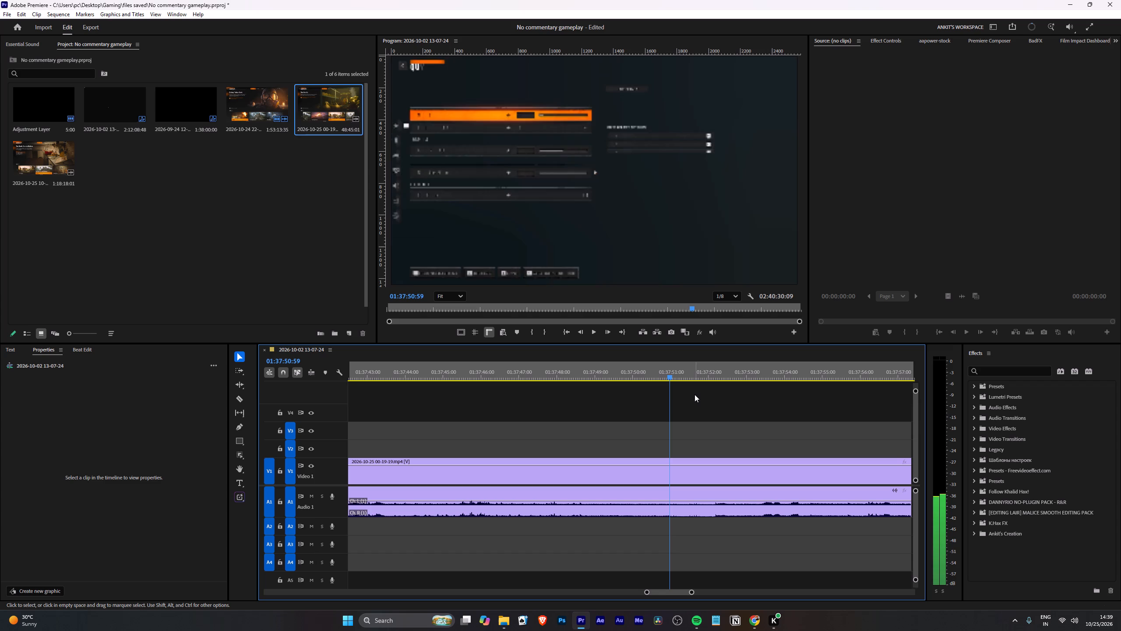
{"action": "key", "text": "Right"}
{"action": "type", "text": "w"}
Find the first gameplay frame after the Quick Settings menu, 01:37:52:07, and ripple-trim the second clip's start up to it.
{"action": "key", "text": "space"}
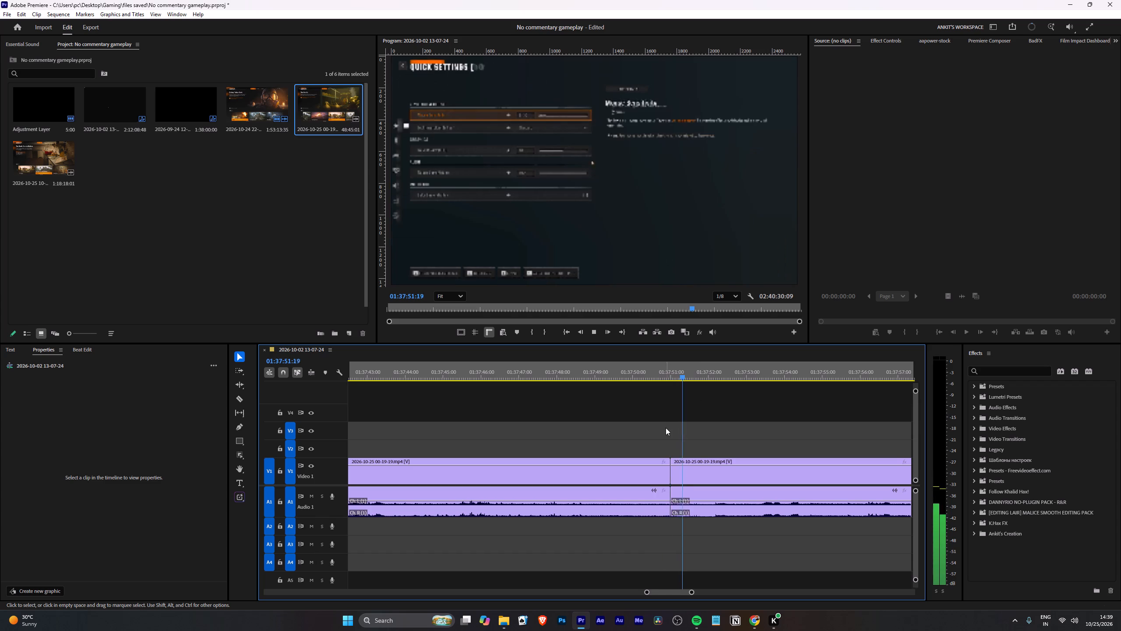
{"action": "scroll", "coordinate": [666, 428], "scroll_direction": "down", "scroll_amount": 5}
{"action": "key", "text": "space"}
{"action": "key", "text": "Right"}
{"action": "key", "text": "Right"}
{"action": "key", "text": "Right"}
{"action": "key", "text": "Right"}
{"action": "key", "text": "Right"}
{"action": "key", "text": "Right"}
{"action": "key", "text": "Right"}
{"action": "key", "text": "Right"}
{"action": "key", "text": "Right"}
{"action": "key", "text": "Right"}
{"action": "key", "text": "Right"}
{"action": "key", "text": "Right"}
{"action": "key", "text": "Right"}
{"action": "key", "text": "Right"}
{"action": "key", "text": "Right"}
{"action": "key", "text": "Right"}
{"action": "key", "text": "Right"}
{"action": "key", "text": "Right"}
{"action": "key", "text": "Right"}
{"action": "key", "text": "Right"}
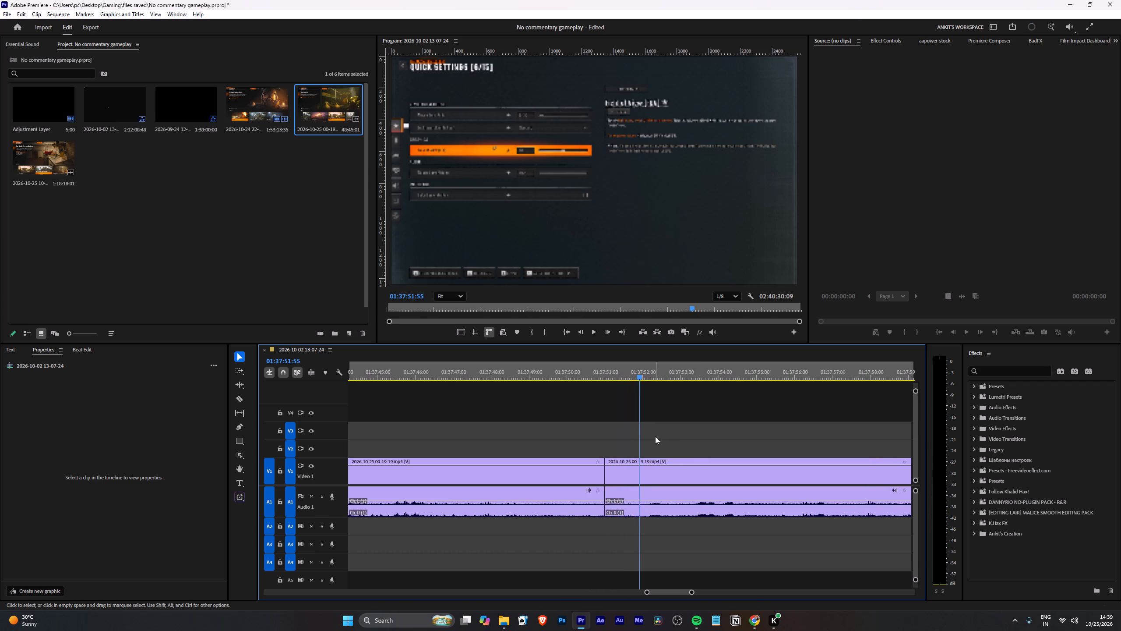
{"action": "key", "text": "Left"}
{"action": "key", "text": "Left"}
{"action": "key", "text": "Left"}
{"action": "key", "text": "Left"}
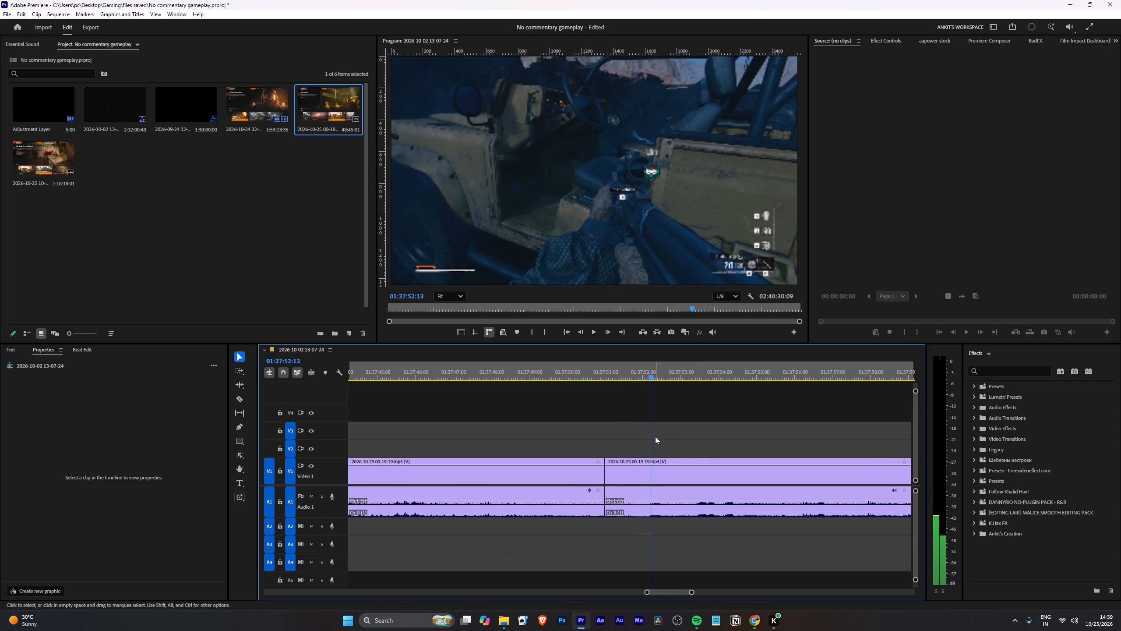
{"action": "key", "text": "Left"}
{"action": "key", "text": "Left"}
{"action": "key", "text": "Left"}
{"action": "key", "text": "Left"}
{"action": "key", "text": "Left"}
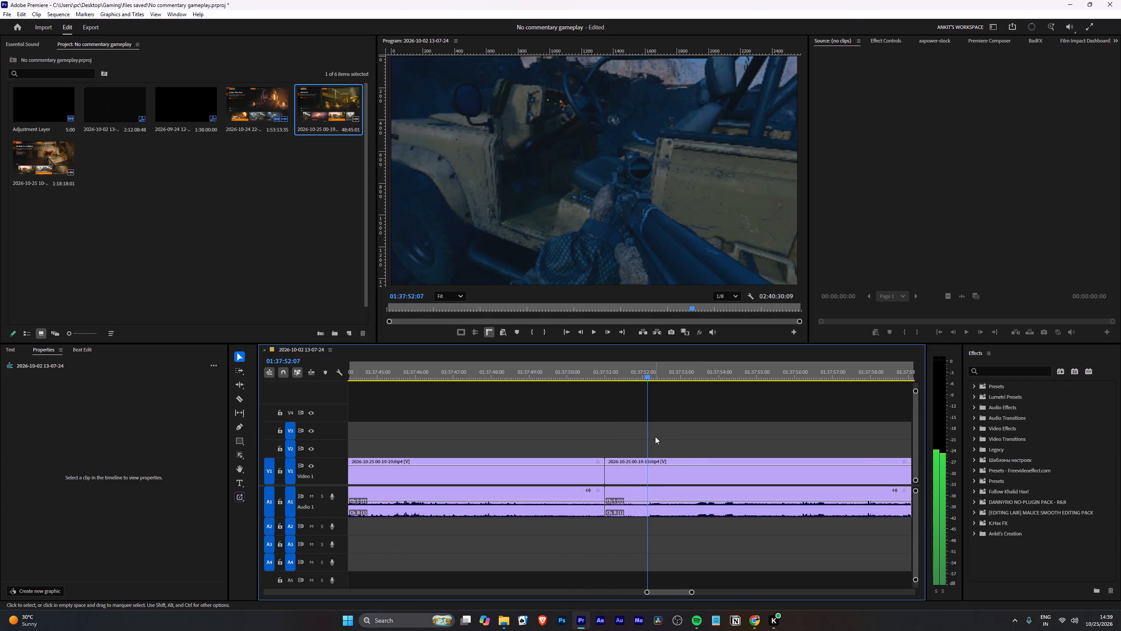
{"action": "key", "text": "Left"}
{"action": "key", "text": "Right"}
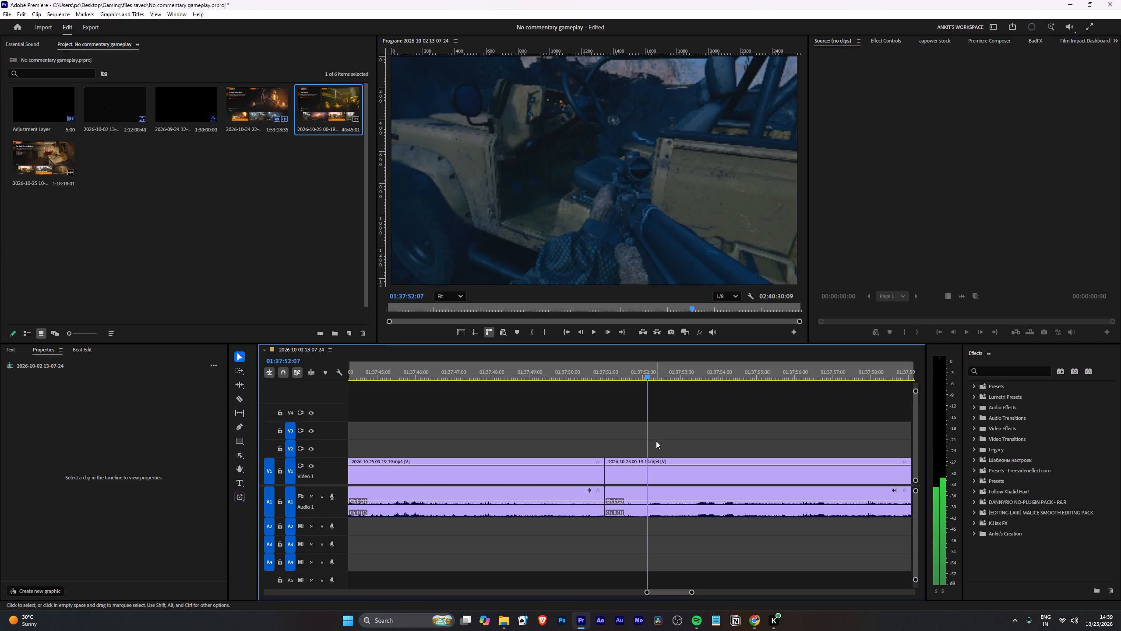
{"action": "key", "text": "q"}
Play across the 01:37:51:00 join from just before it to 01:37:52:26 to check the picture and sound.
{"action": "key", "text": "space"}
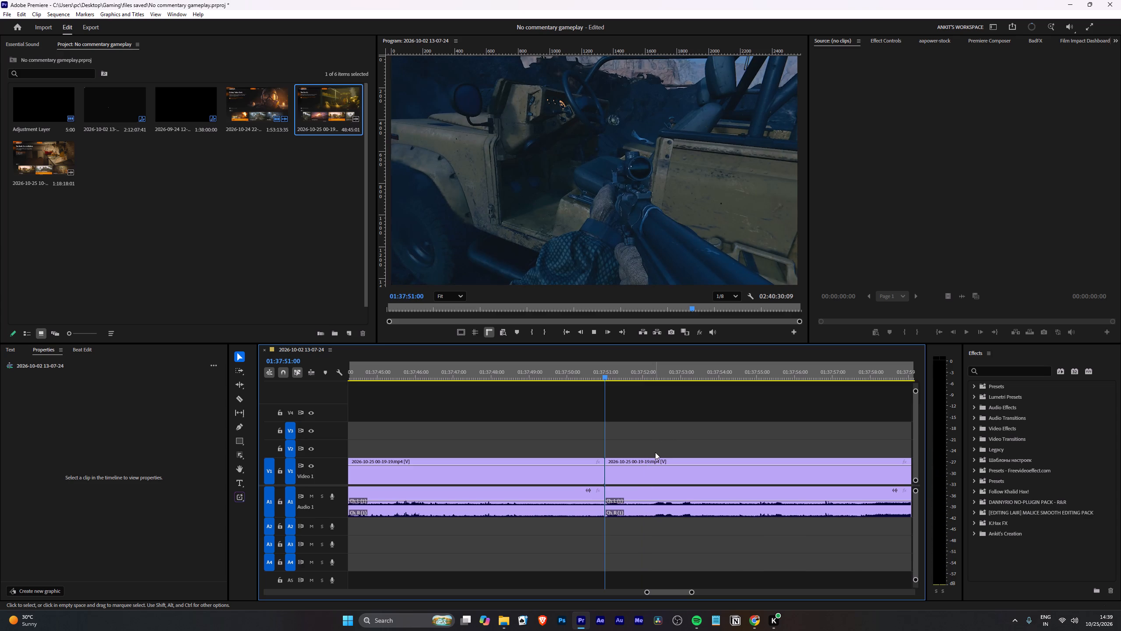
{"action": "left_click", "coordinate": [599, 369]}
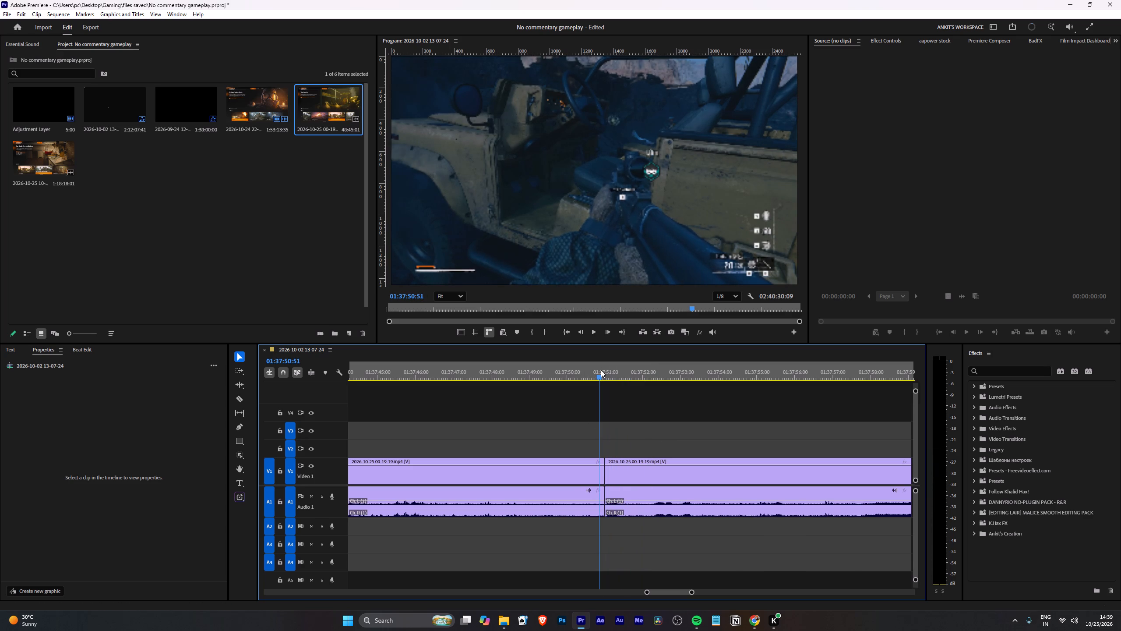
{"action": "key", "text": "space"}
{"action": "key", "text": "space"}
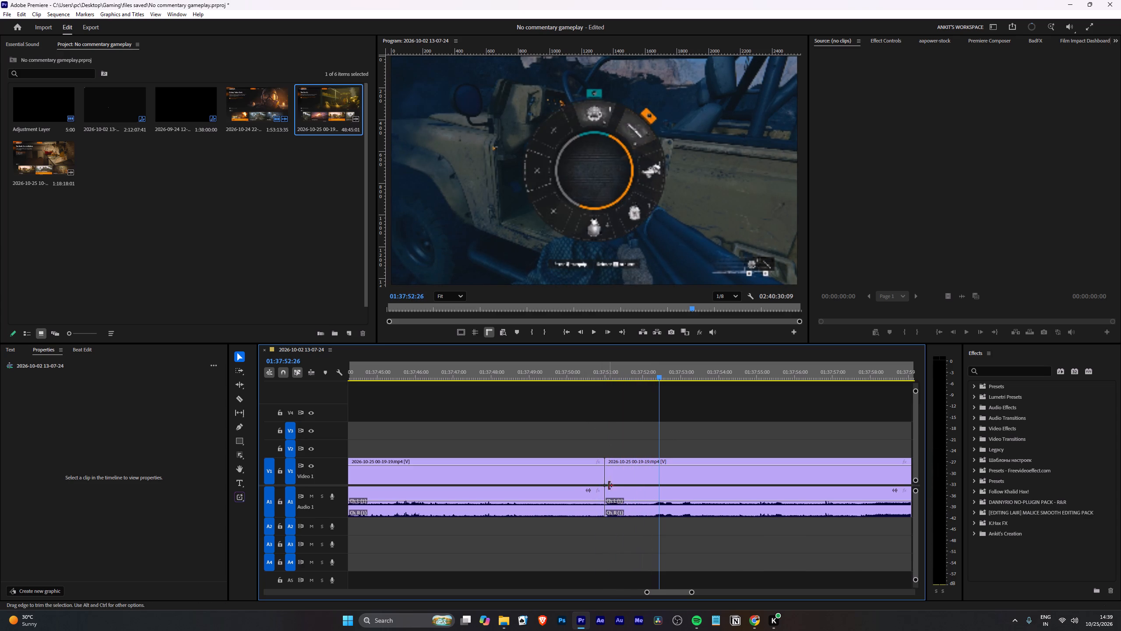
Add an audio crossfade on A1 spanning both sides of the 01:37:51:00 join.
{"action": "left_click_drag", "start_coordinate": [610, 497], "coordinate": [582, 511]}
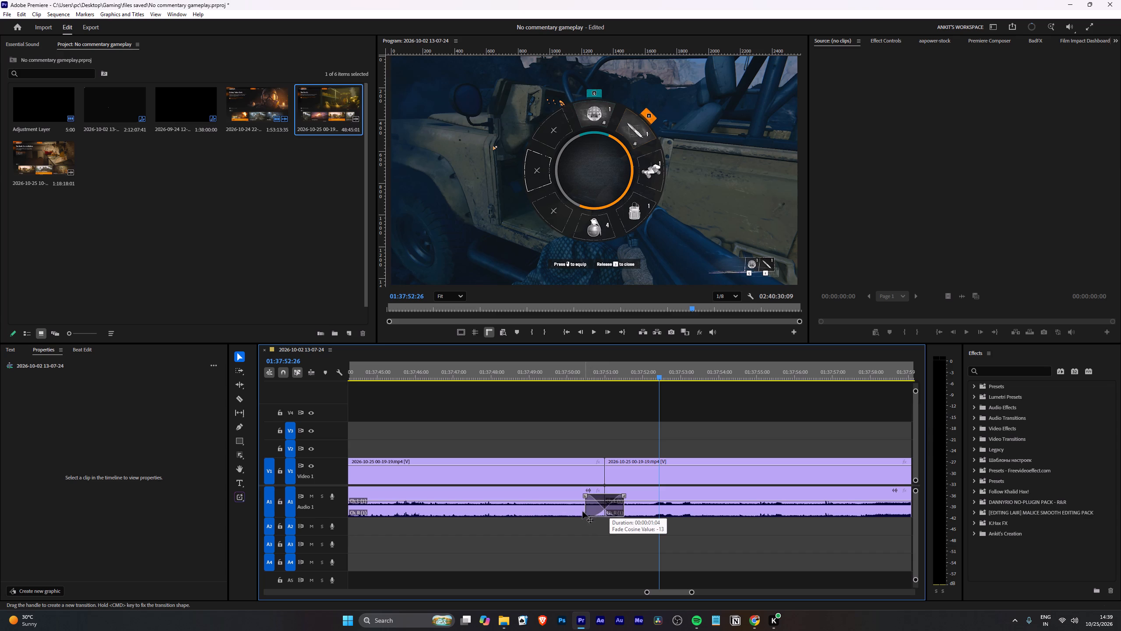
{"action": "left_click_drag", "start_coordinate": [582, 511], "coordinate": [590, 517]}
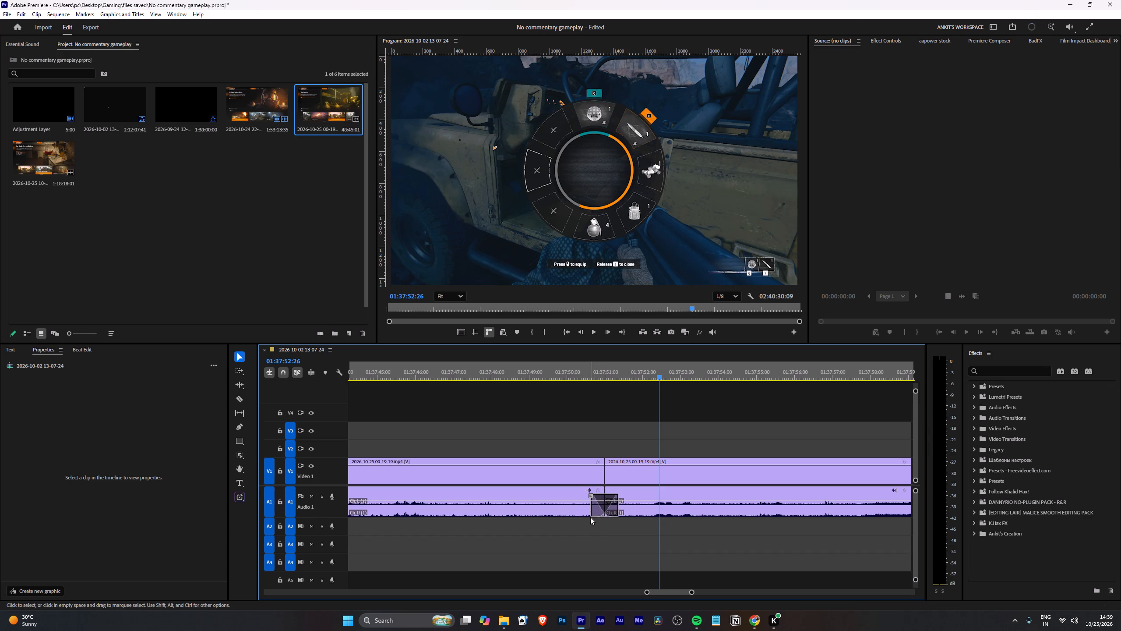
Play across the crossfaded 01:37:51:00 join twice to check how the sound blends.
{"action": "left_click", "coordinate": [577, 369]}
{"action": "key", "text": "space"}
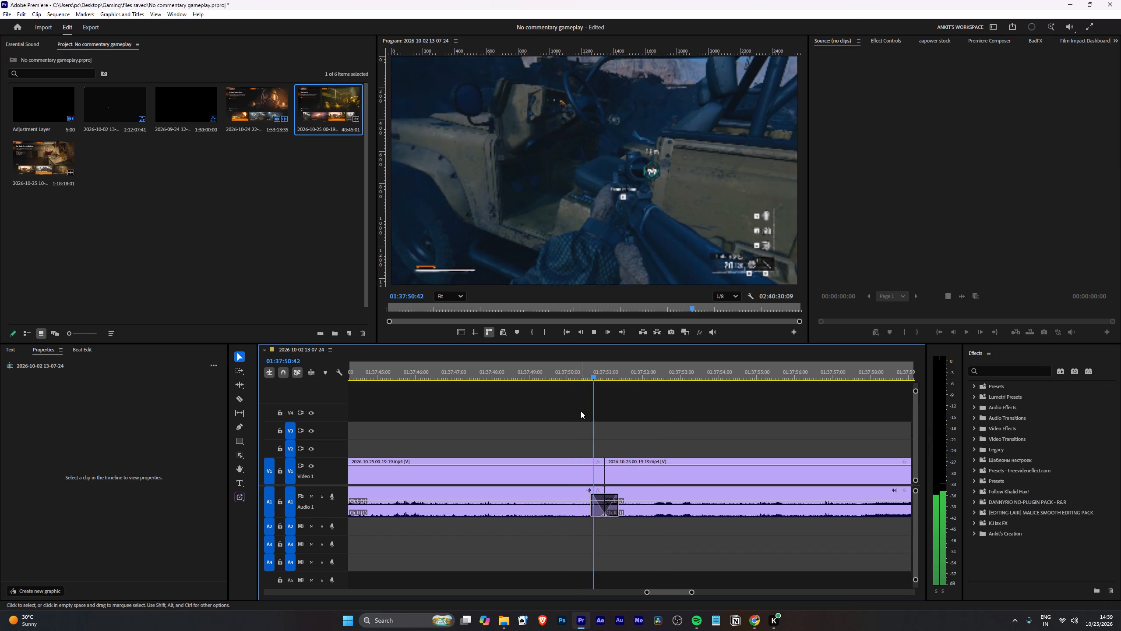
{"action": "scroll", "coordinate": [581, 417], "scroll_direction": "down", "scroll_amount": 4}
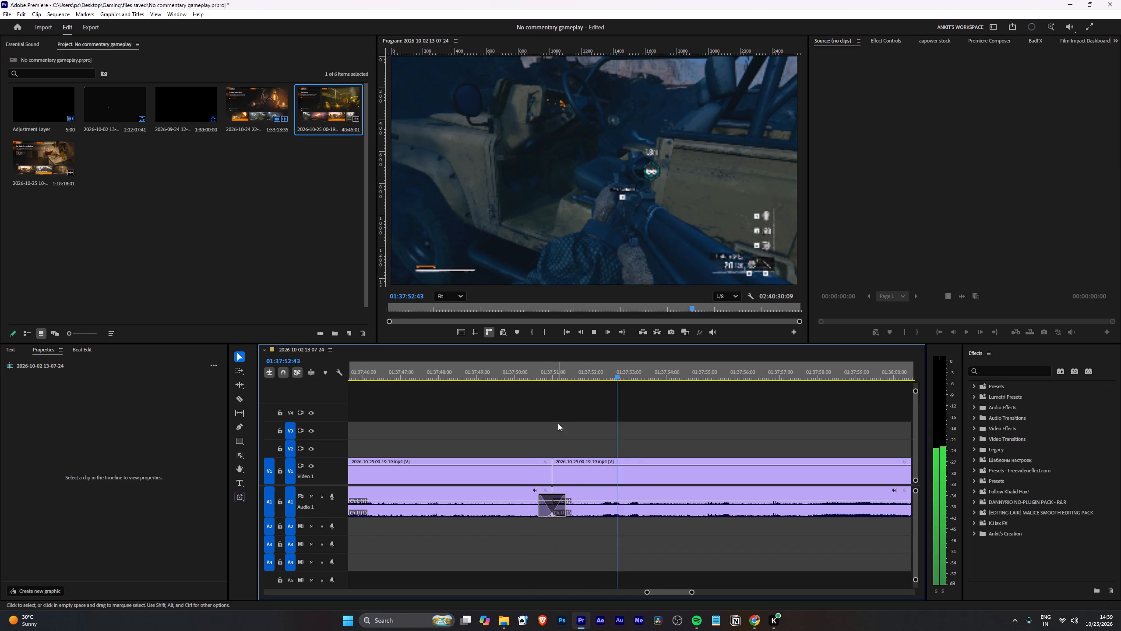
{"action": "key", "text": "space"}
{"action": "scroll", "coordinate": [538, 457], "scroll_direction": "up", "scroll_amount": 9, "text": "alt"}
{"action": "left_click", "coordinate": [548, 381]}
{"action": "left_click", "coordinate": [539, 368]}
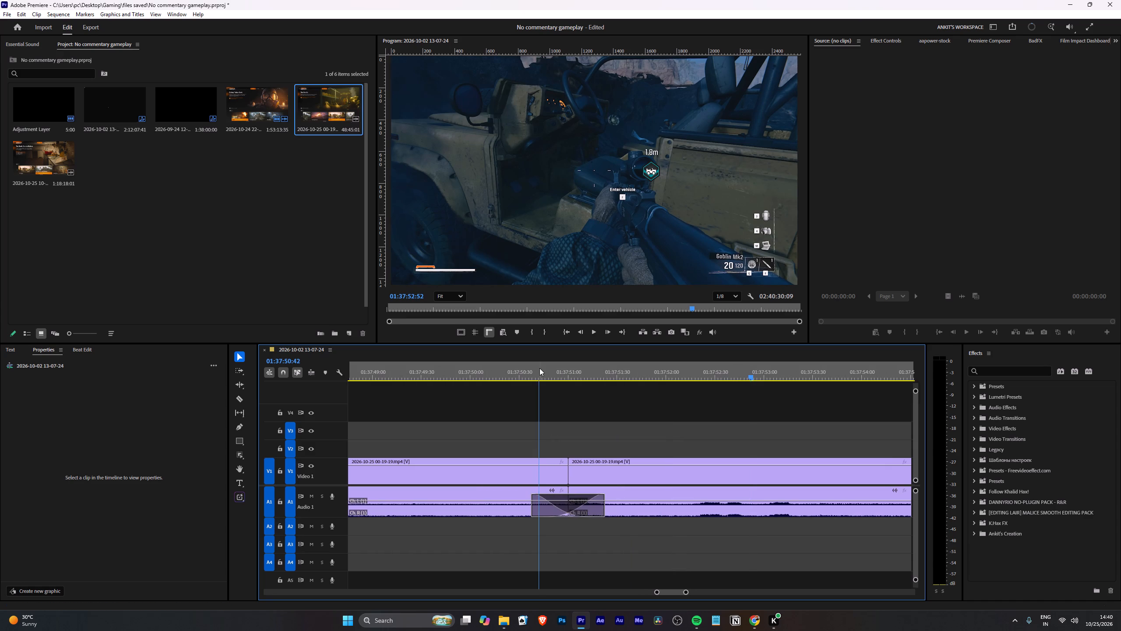
{"action": "key", "text": "space"}
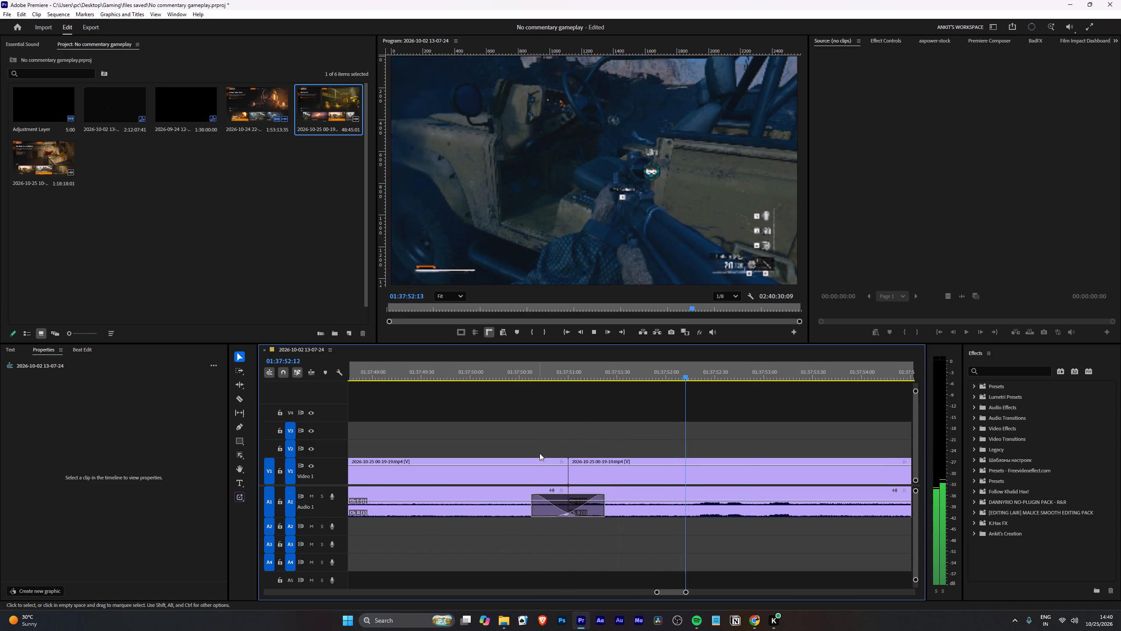
{"action": "key", "text": "space"}
Shorten the A1 audio crossfade so it covers only a narrow stretch around the 01:37:51:00 join.
{"action": "left_click_drag", "start_coordinate": [532, 495], "coordinate": [540, 489]}
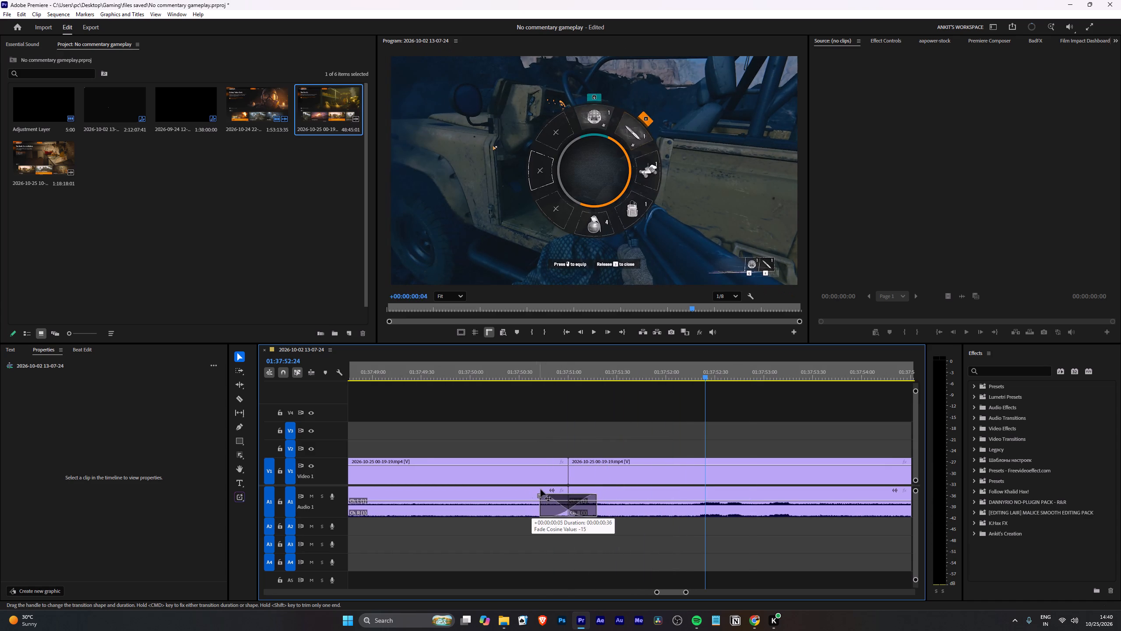
{"action": "left_click_drag", "start_coordinate": [540, 489], "coordinate": [560, 493]}
Play across the shortened crossfade and on at higher speed through the vehicle section to 01:38:31:59.
{"action": "left_click", "coordinate": [554, 370]}
{"action": "key", "text": "space"}
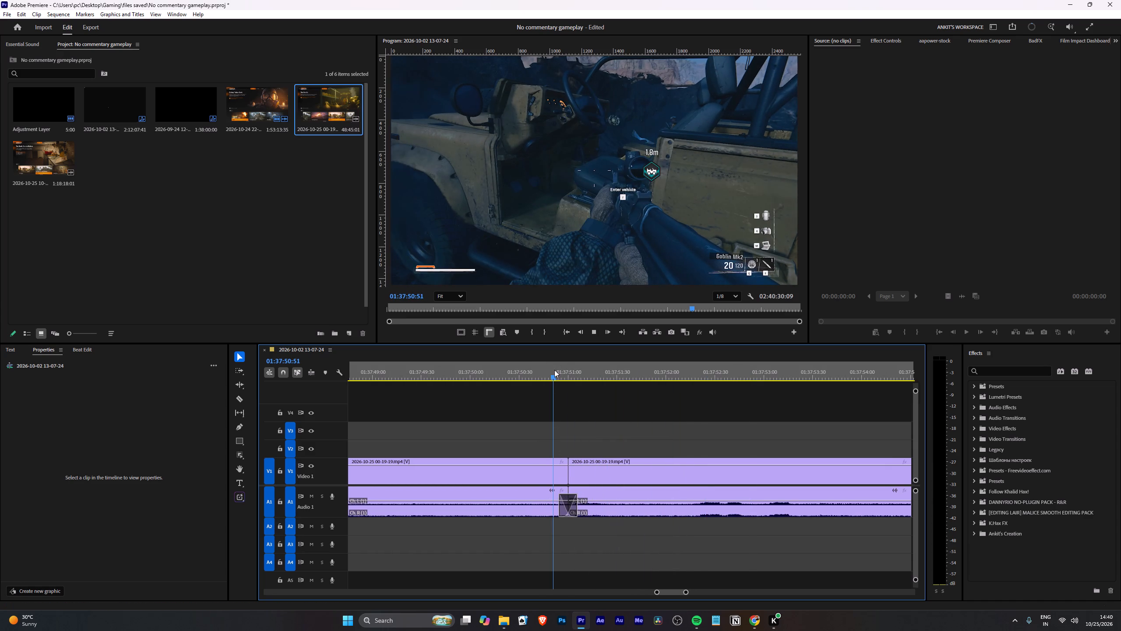
{"action": "scroll", "coordinate": [549, 413], "scroll_direction": "down", "scroll_amount": 7, "text": "alt"}
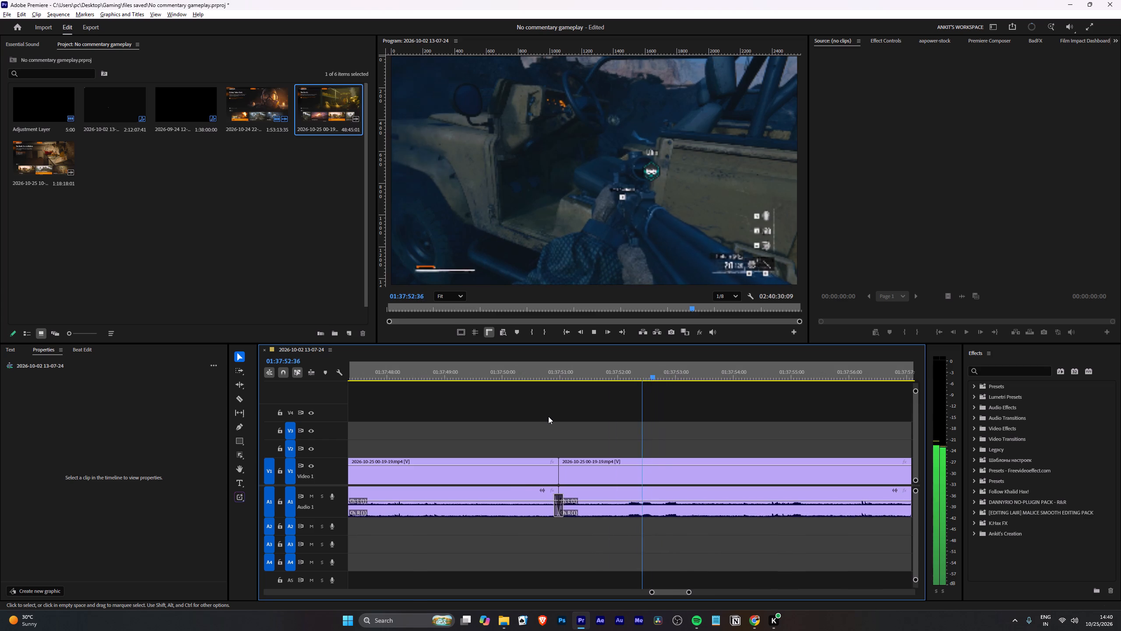
{"action": "scroll", "coordinate": [548, 416], "scroll_direction": "down", "scroll_amount": 8, "text": "alt"}
{"action": "key", "text": "l"}
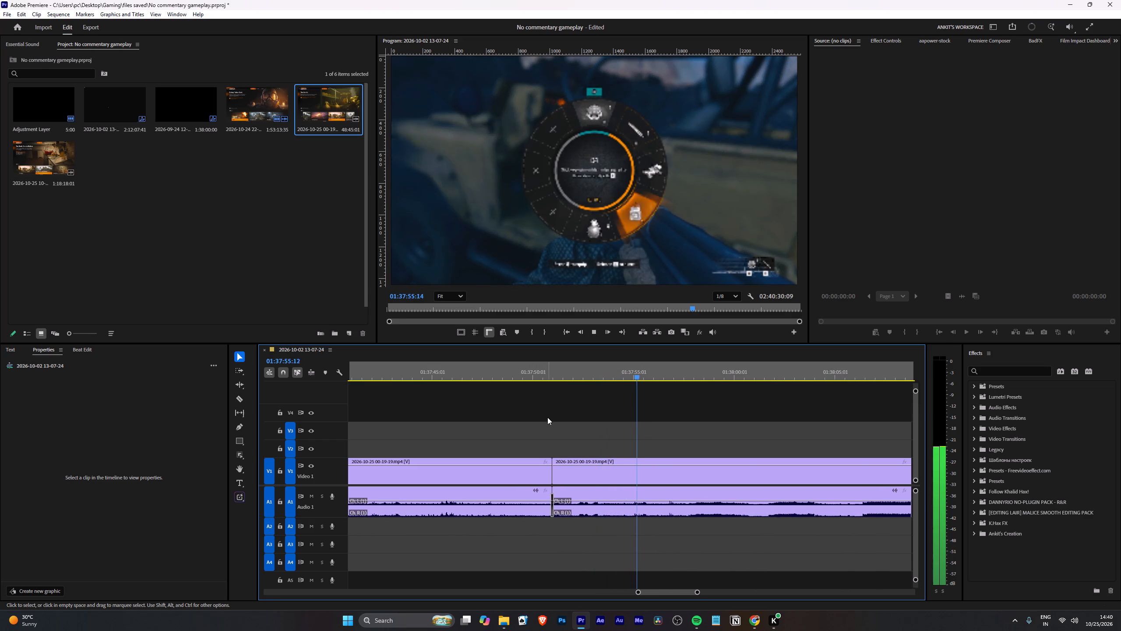
{"action": "key", "text": "l"}
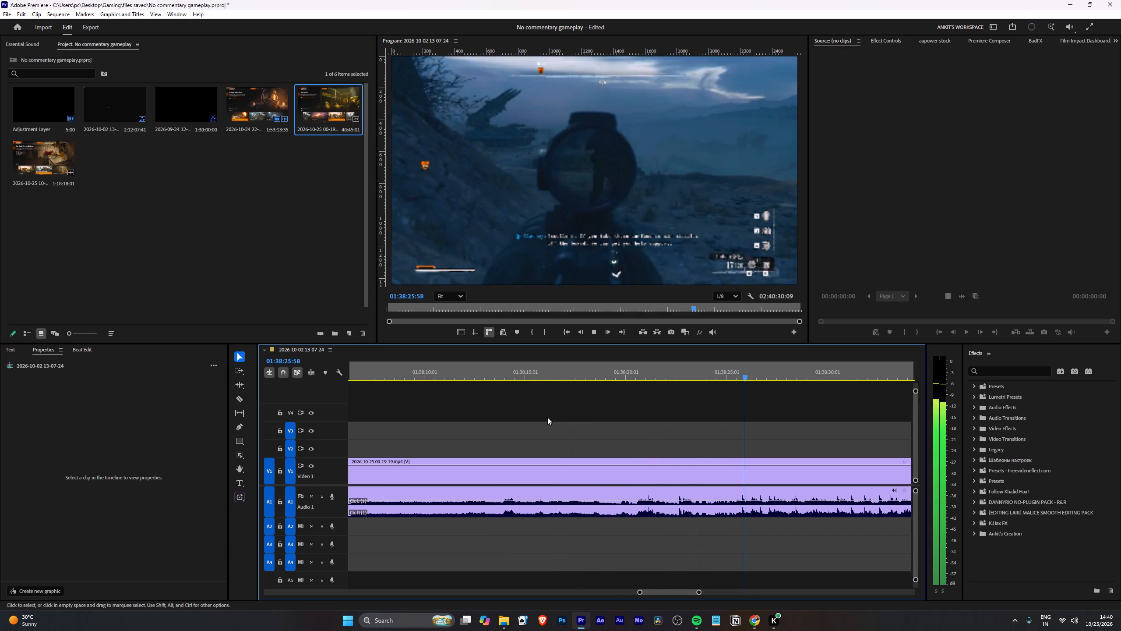
{"action": "key", "text": "space"}
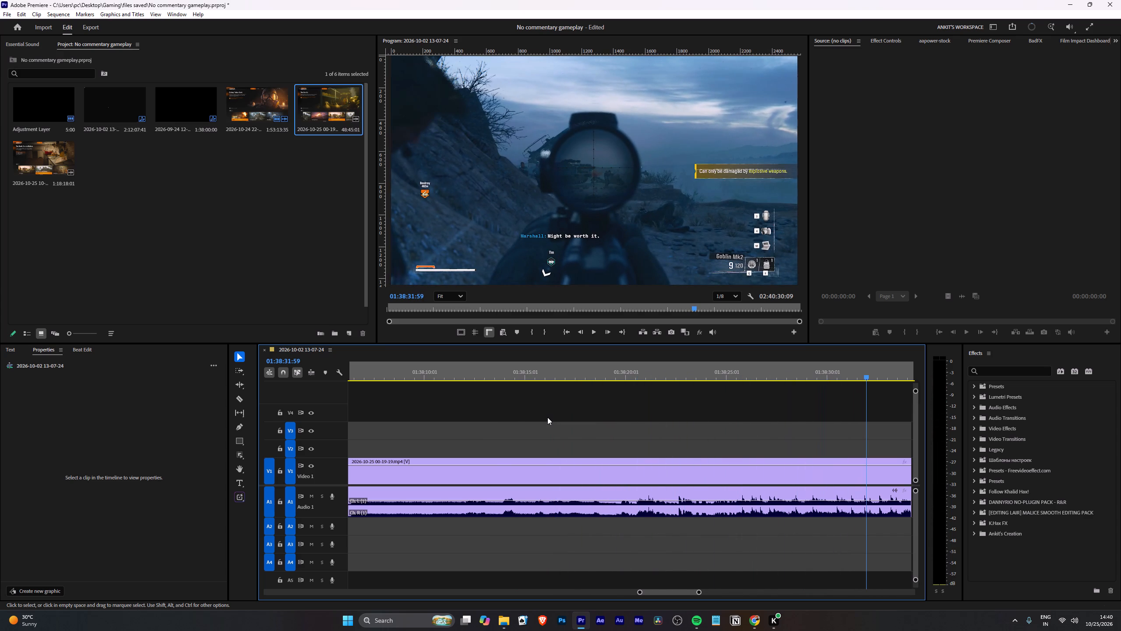
Continue reviewing the combat footage at higher speed from 01:38:31:59 to about 01:39:13:47, past the missile launcher attack.
{"action": "key", "text": "l"}
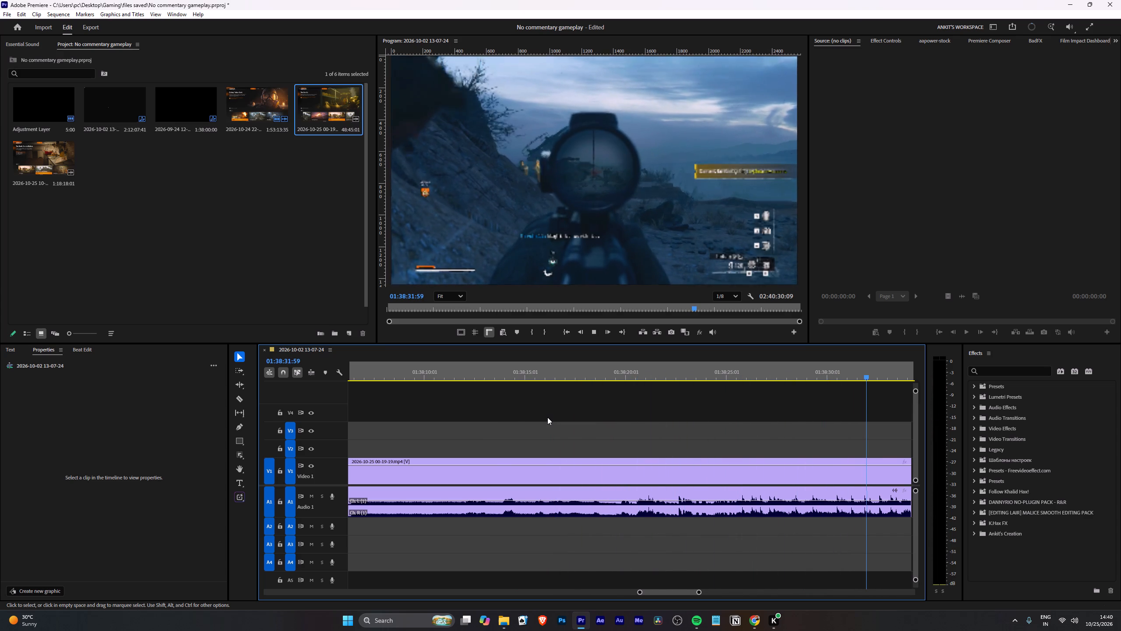
{"action": "scroll", "coordinate": [547, 417], "scroll_direction": "down", "scroll_amount": 15}
{"action": "scroll", "coordinate": [511, 449], "scroll_direction": "down", "scroll_amount": 6}
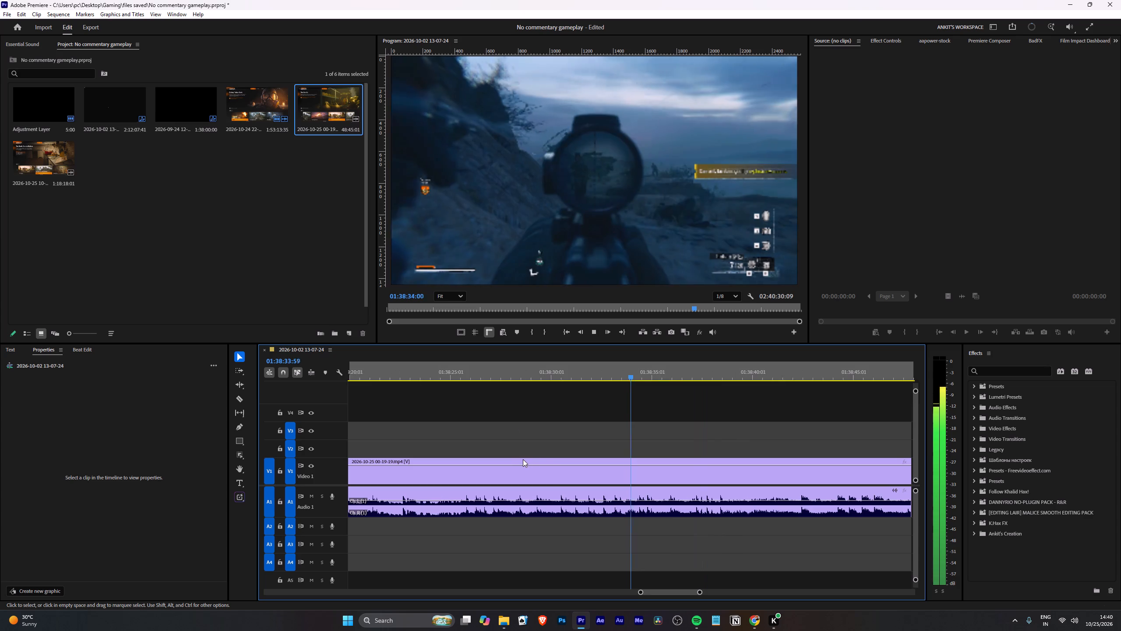
{"action": "scroll", "coordinate": [549, 455], "scroll_direction": "down", "scroll_amount": 5}
{"action": "type", "text": "lll"}
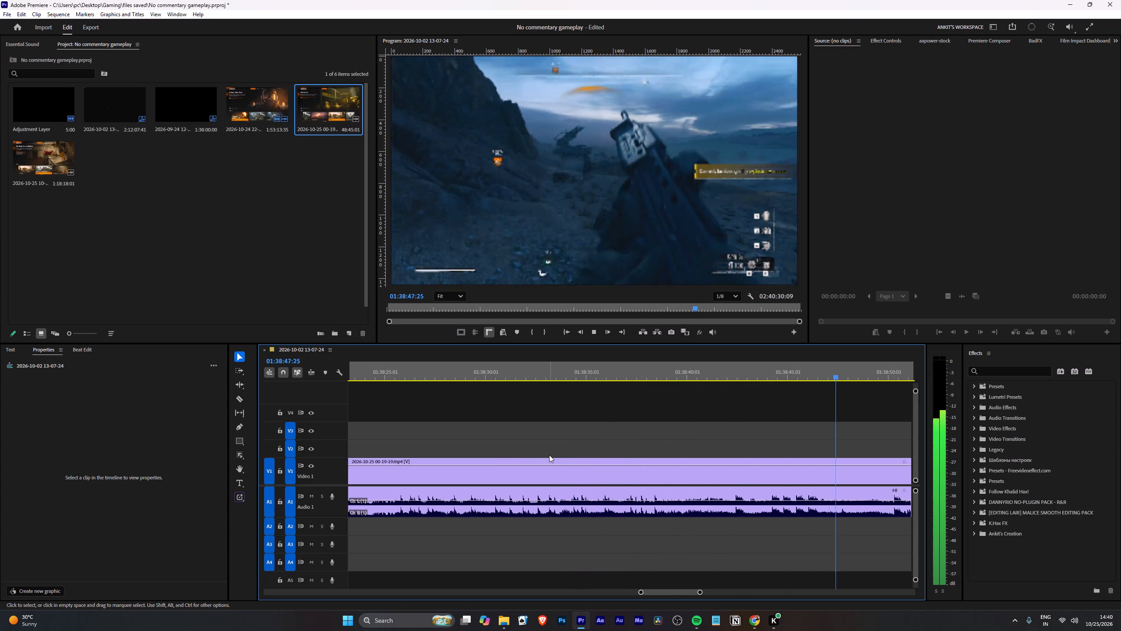
{"action": "key", "text": "space"}
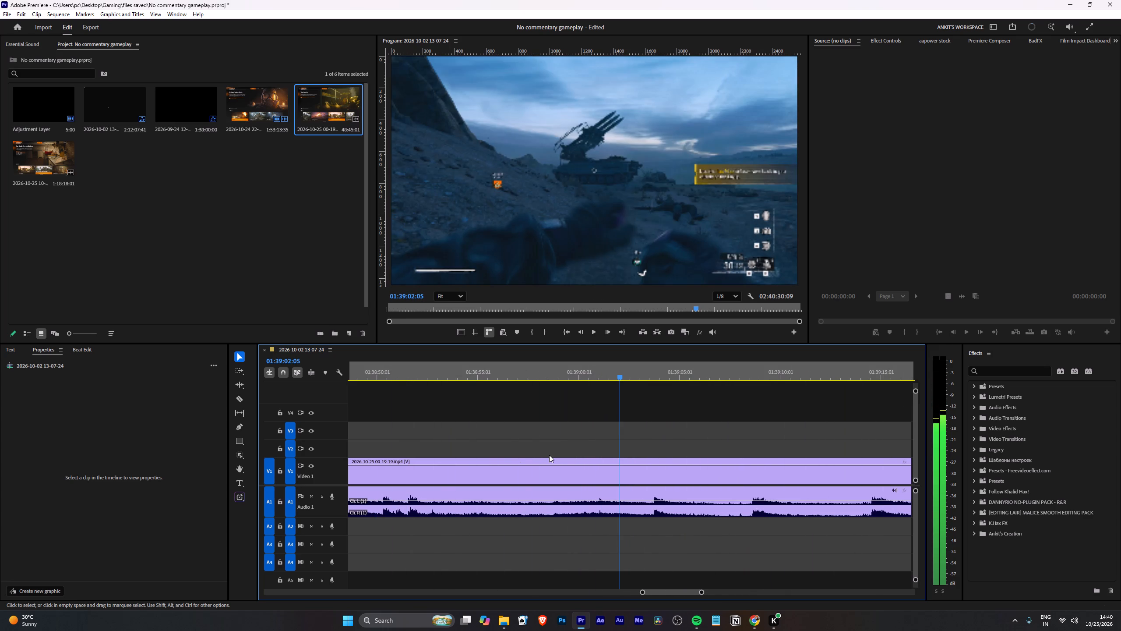
{"action": "type", "text": "lll"}
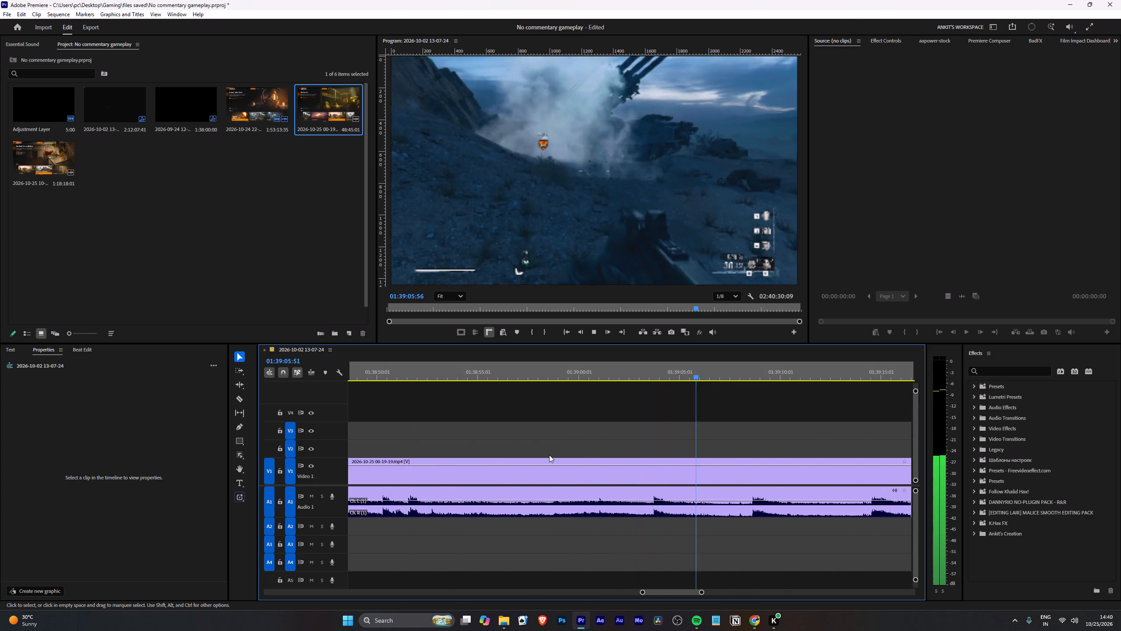
{"action": "scroll", "coordinate": [549, 455], "scroll_direction": "down", "scroll_amount": 1}
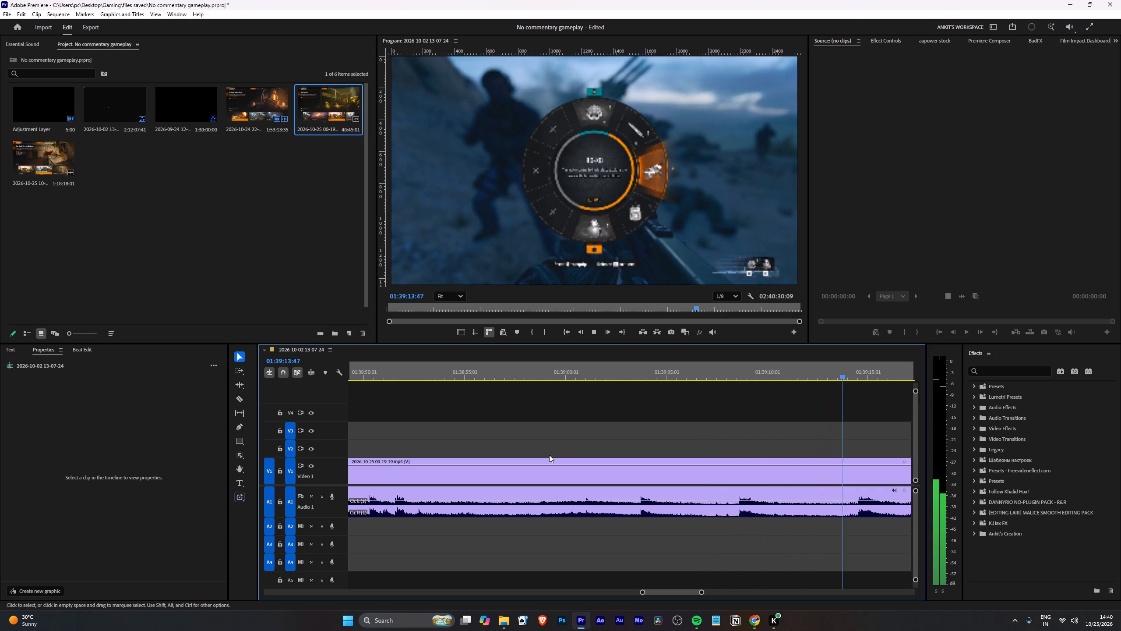
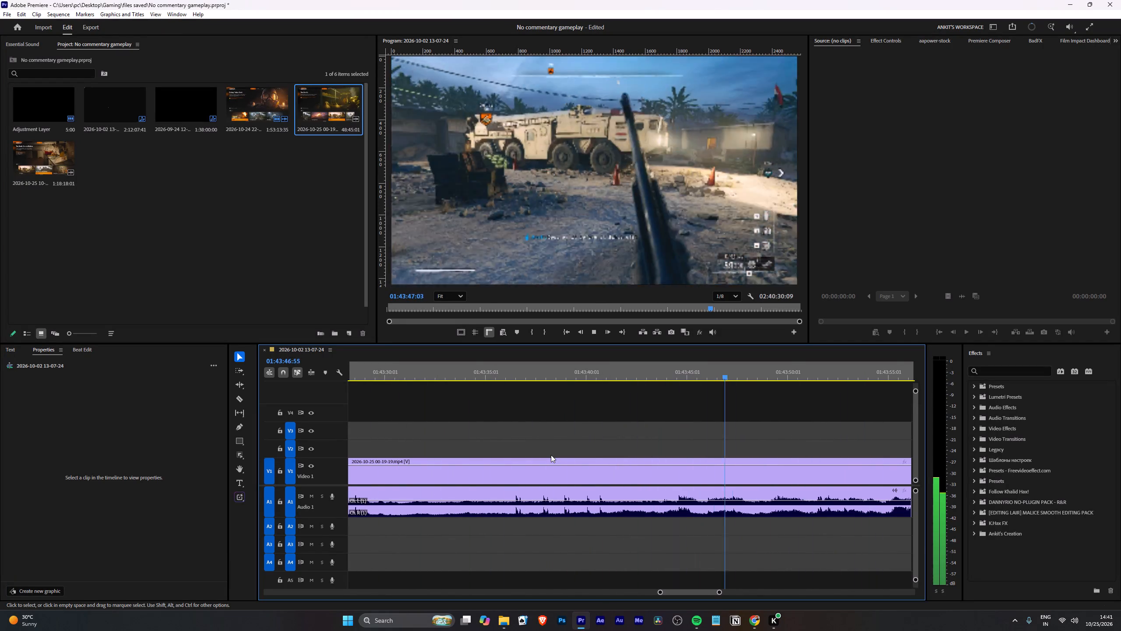
Split the clip at 01:44:04:10, where the gameplay restarts after the death screen and the black frames.
{"action": "key", "text": "space"}
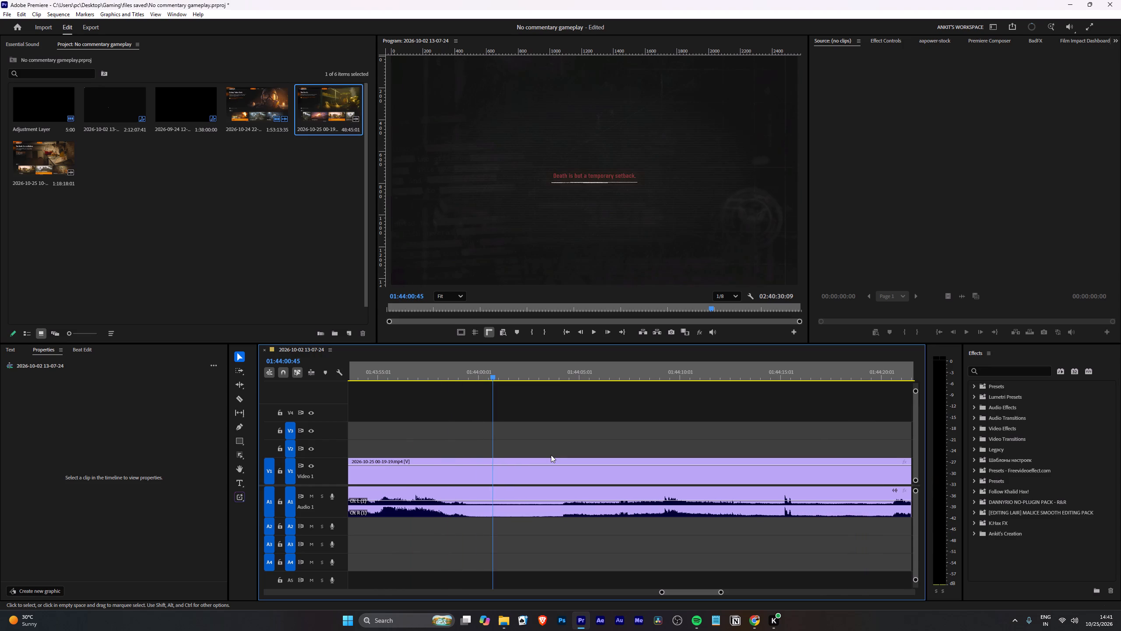
{"action": "key", "text": "space"}
{"action": "scroll", "coordinate": [527, 438], "scroll_direction": "up", "scroll_amount": 6, "text": "alt"}
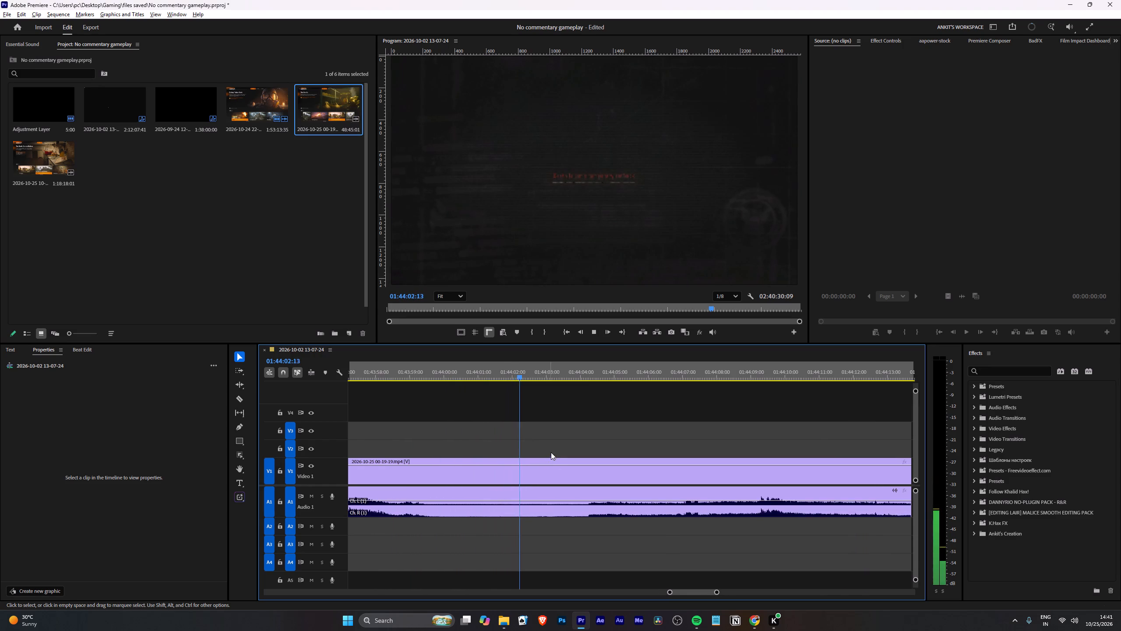
{"action": "scroll", "coordinate": [551, 452], "scroll_direction": "up", "scroll_amount": 7, "text": "alt"}
{"action": "key", "text": "space"}
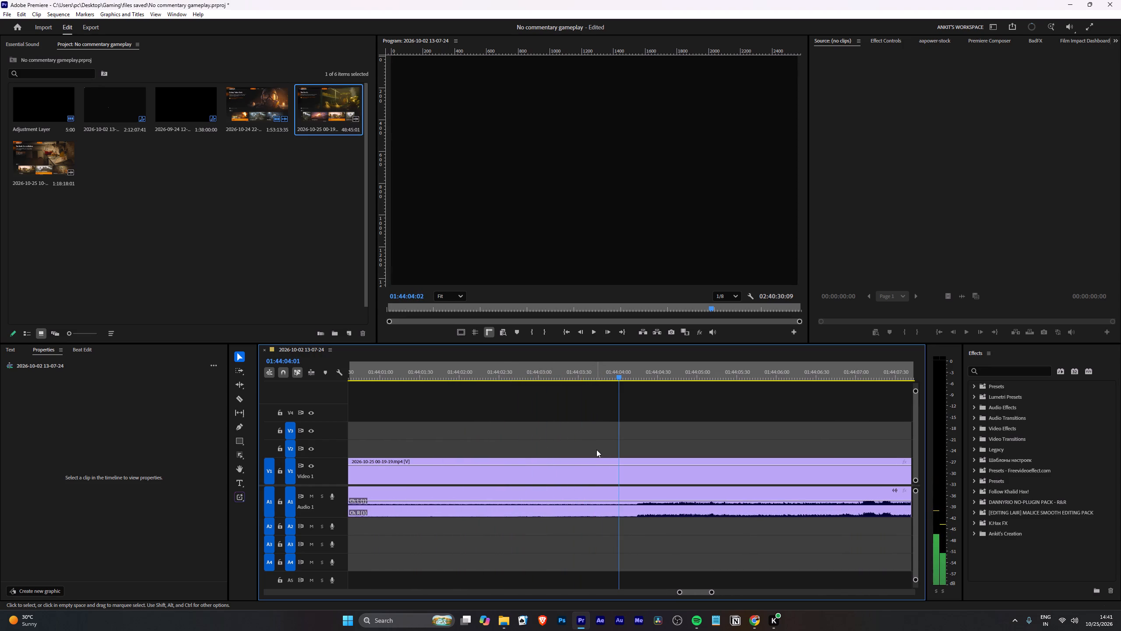
{"action": "key", "text": "Right"}
{"action": "key", "text": "Right"}
{"action": "key", "text": "Right"}
{"action": "key", "text": "Right"}
{"action": "key", "text": "Right"}
{"action": "key", "text": "Right"}
{"action": "key", "text": "Right"}
{"action": "key", "text": "Right"}
{"action": "key", "text": "Right"}
{"action": "key", "text": "Right"}
{"action": "key", "text": "Right"}
{"action": "key", "text": "Right"}
{"action": "key", "text": "Right"}
{"action": "key", "text": "Right"}
{"action": "key", "text": "Left"}
{"action": "key", "text": "Left"}
{"action": "key", "text": "Left"}
{"action": "key", "text": "Left"}
{"action": "key", "text": "Left"}
{"action": "key", "text": "Left"}
{"action": "key", "text": "Left"}
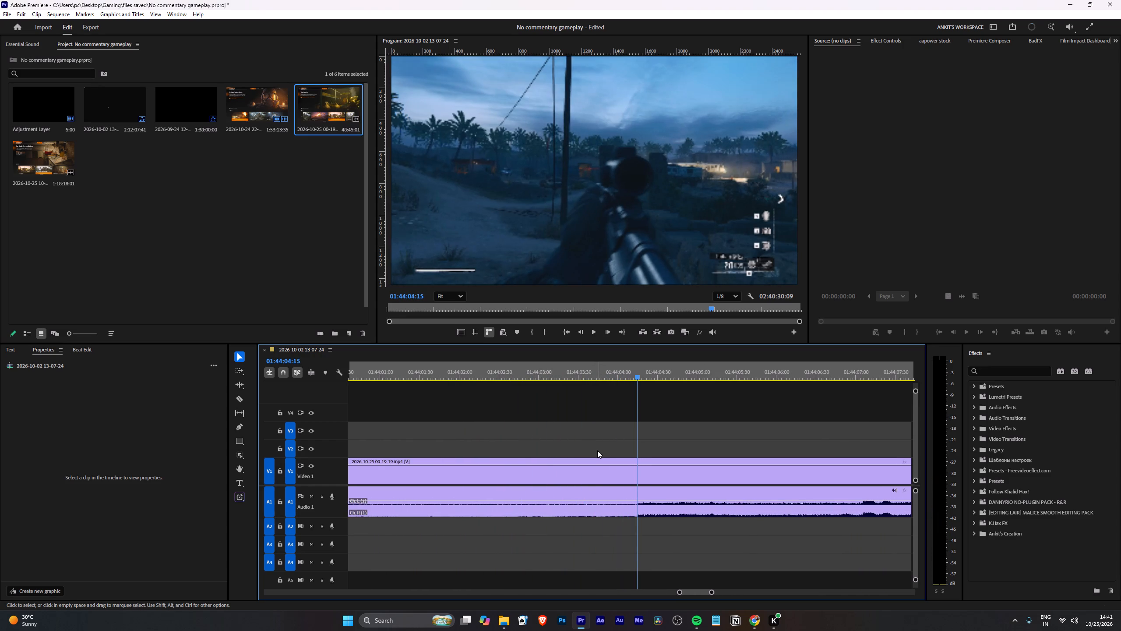
{"action": "key", "text": "Right"}
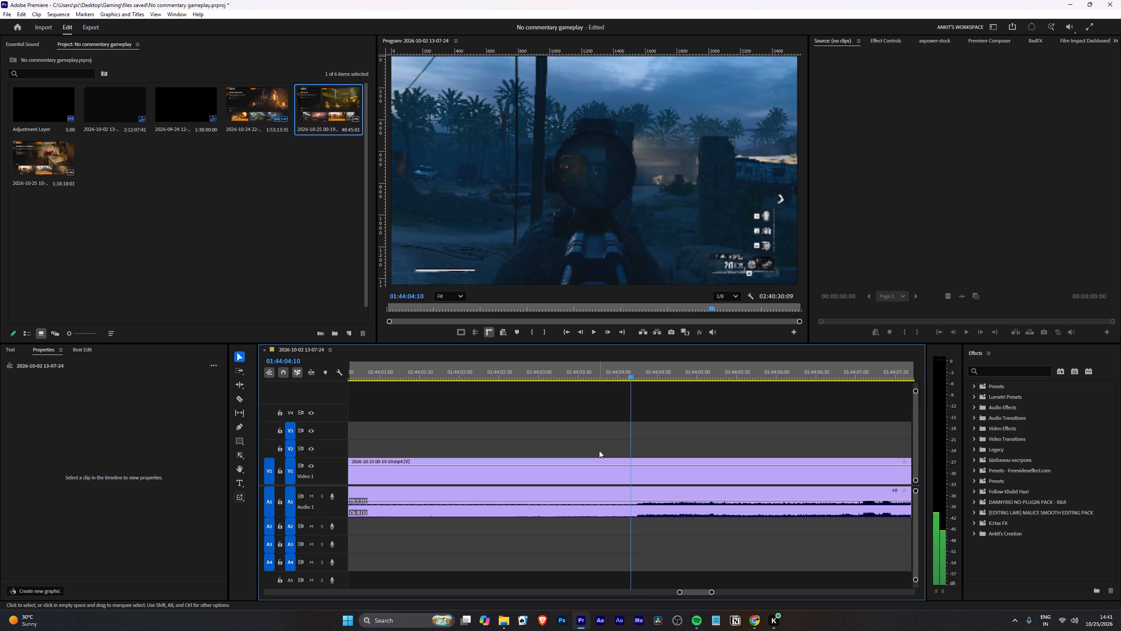
{"action": "key", "text": "w"}
Search backward from the 01:44:04:10 cut to about 01:41:40 for the earlier moment matching the restart view.
{"action": "scroll", "coordinate": [601, 459], "scroll_direction": "down", "scroll_amount": 9, "text": "alt"}
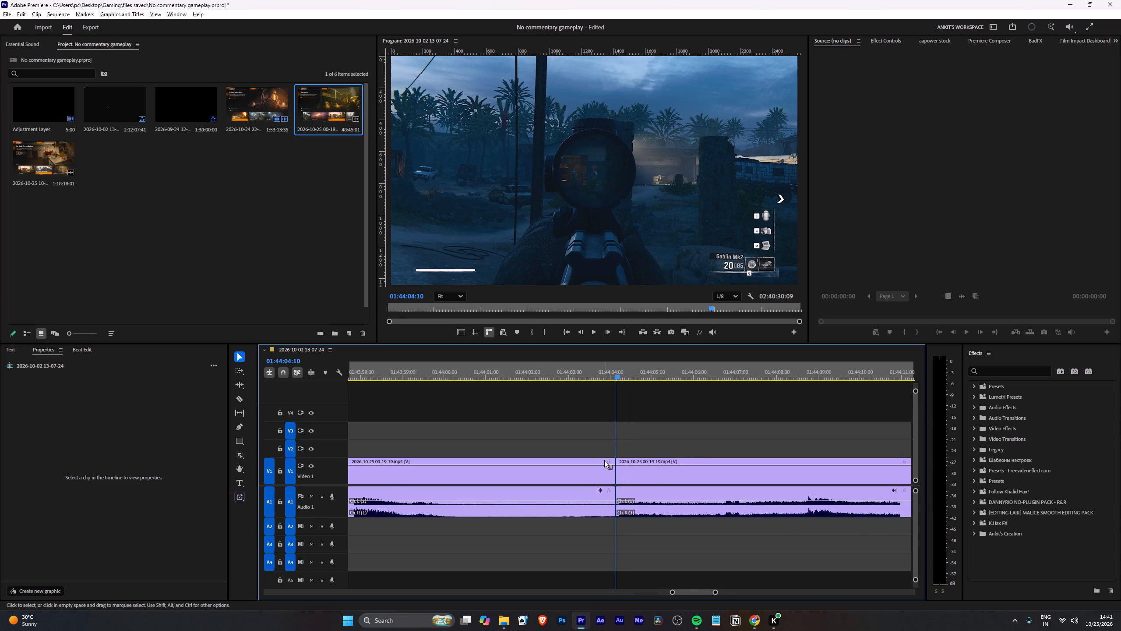
{"action": "scroll", "coordinate": [604, 460], "scroll_direction": "down", "scroll_amount": 9, "text": "alt"}
{"action": "left_click", "coordinate": [389, 376]}
{"action": "scroll", "coordinate": [441, 425], "scroll_direction": "up", "scroll_amount": 13}
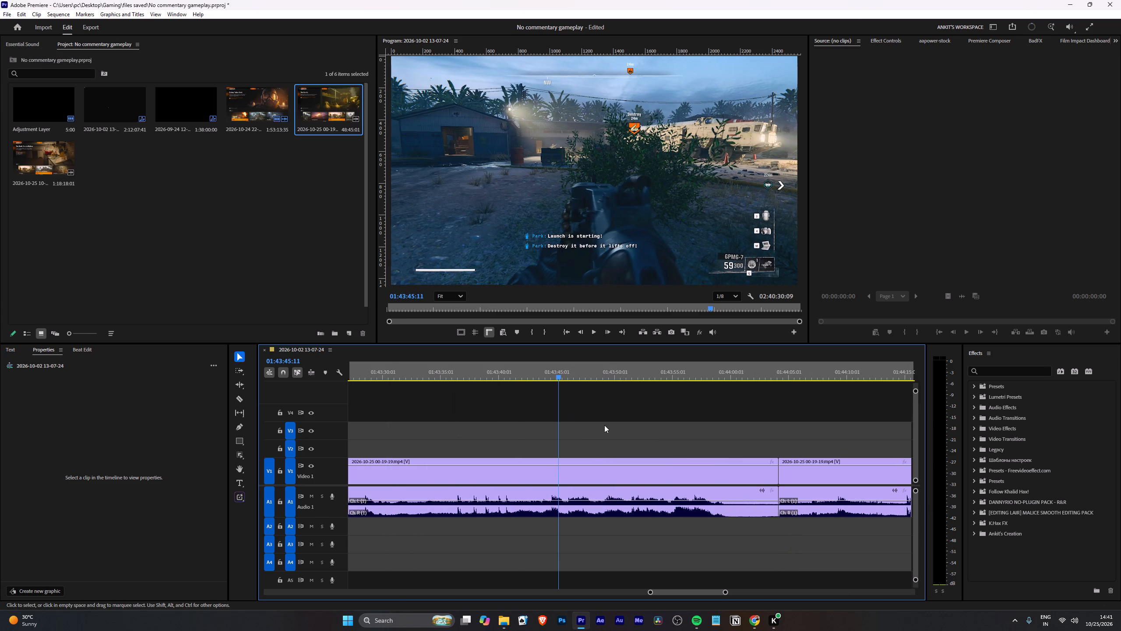
{"action": "left_click", "coordinate": [448, 367]}
{"action": "scroll", "coordinate": [515, 428], "scroll_direction": "up", "scroll_amount": 10}
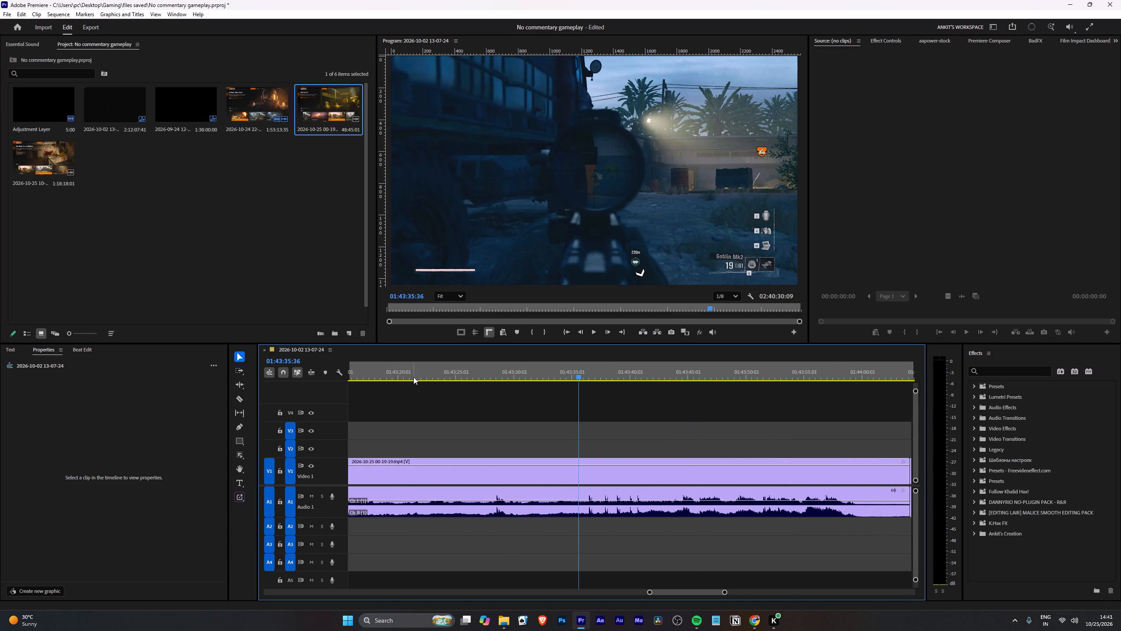
{"action": "left_click", "coordinate": [395, 374]}
{"action": "scroll", "coordinate": [504, 428], "scroll_direction": "up", "scroll_amount": 10}
{"action": "left_click", "coordinate": [382, 370]}
{"action": "scroll", "coordinate": [494, 440], "scroll_direction": "up", "scroll_amount": 5}
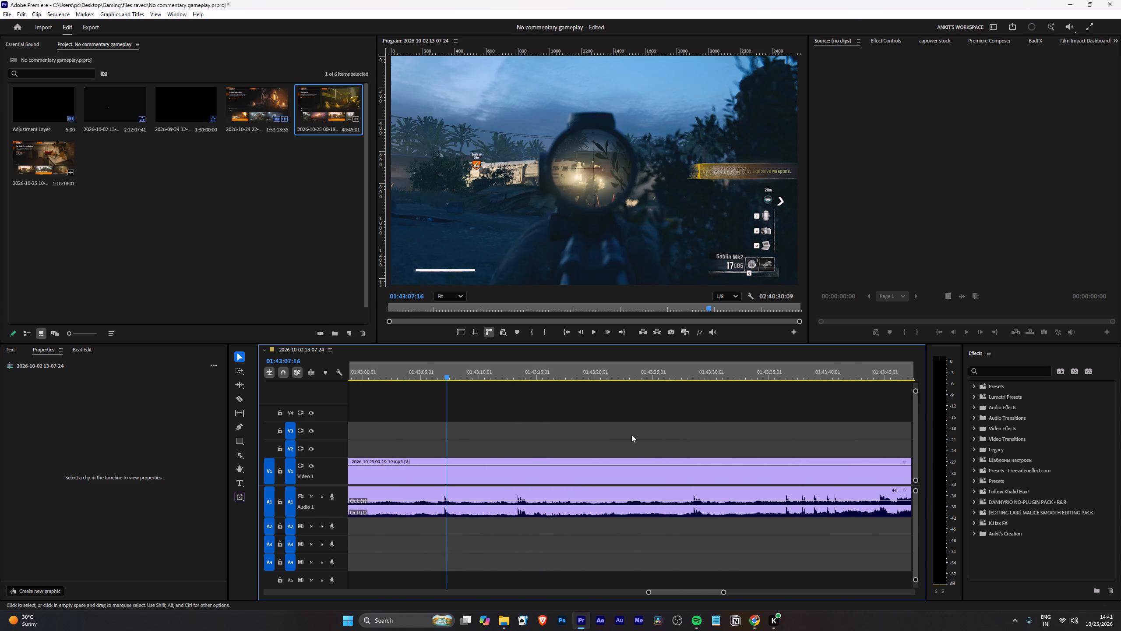
{"action": "scroll", "coordinate": [631, 435], "scroll_direction": "up", "scroll_amount": 3}
{"action": "scroll", "coordinate": [649, 435], "scroll_direction": "down", "scroll_amount": 5, "text": "alt"}
{"action": "left_click", "coordinate": [391, 378]}
{"action": "scroll", "coordinate": [528, 435], "scroll_direction": "up", "scroll_amount": 9}
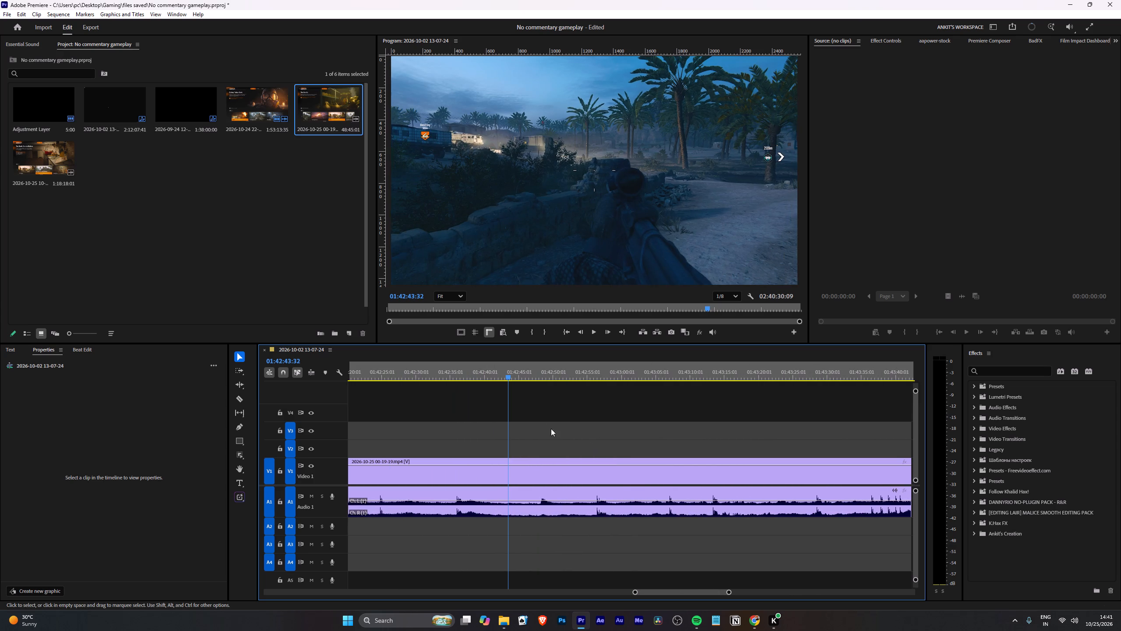
{"action": "key", "text": "space"}
{"action": "scroll", "coordinate": [490, 452], "scroll_direction": "up", "scroll_amount": 10}
{"action": "scroll", "coordinate": [590, 439], "scroll_direction": "down", "scroll_amount": 7, "text": "alt"}
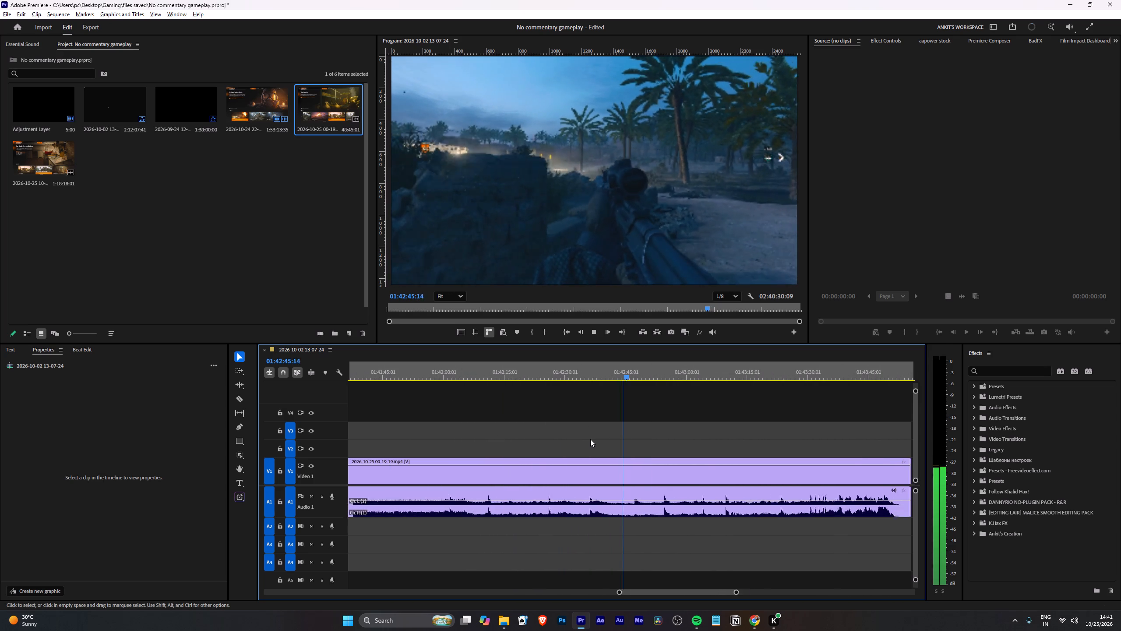
{"action": "scroll", "coordinate": [590, 439], "scroll_direction": "down", "scroll_amount": 2, "text": "alt"}
{"action": "left_click", "coordinate": [442, 366]}
{"action": "key", "text": "space"}
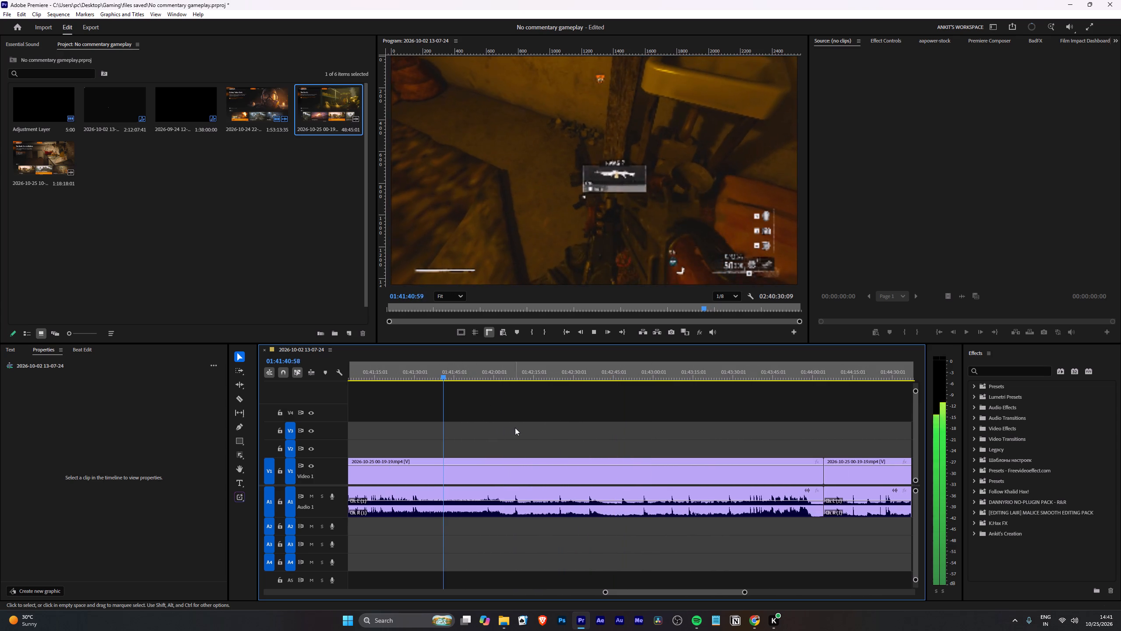
Ripple-trim the failed attempt from the scope-aiming moment at 01:42:29:33 up to the 01:44:04:10 cut.
{"action": "type", "text": "ll"}
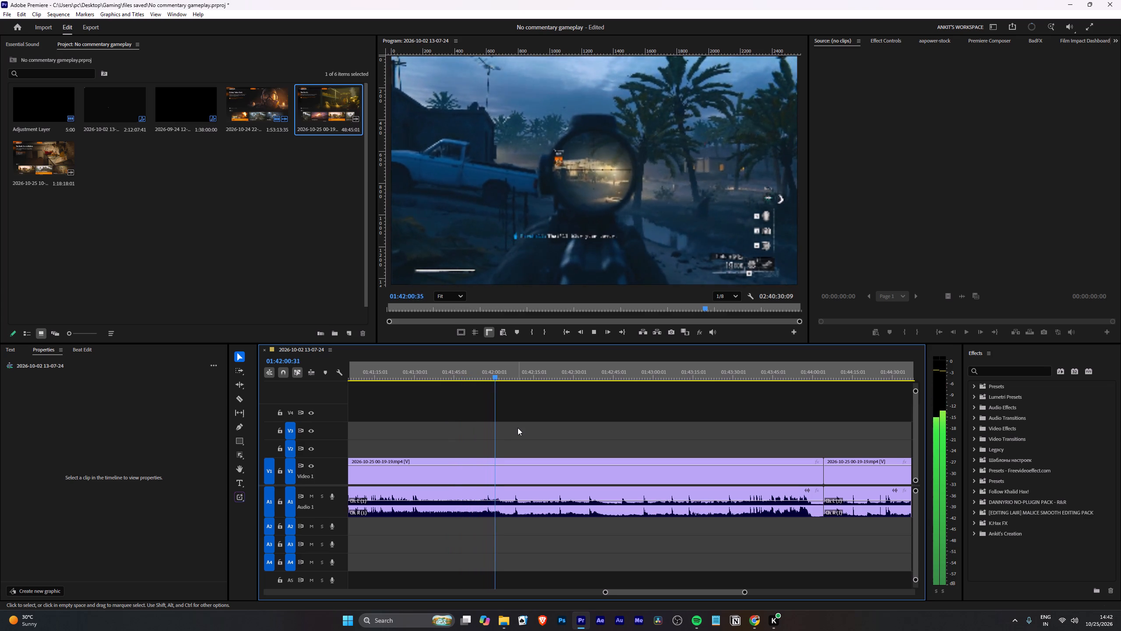
{"action": "key", "text": "space"}
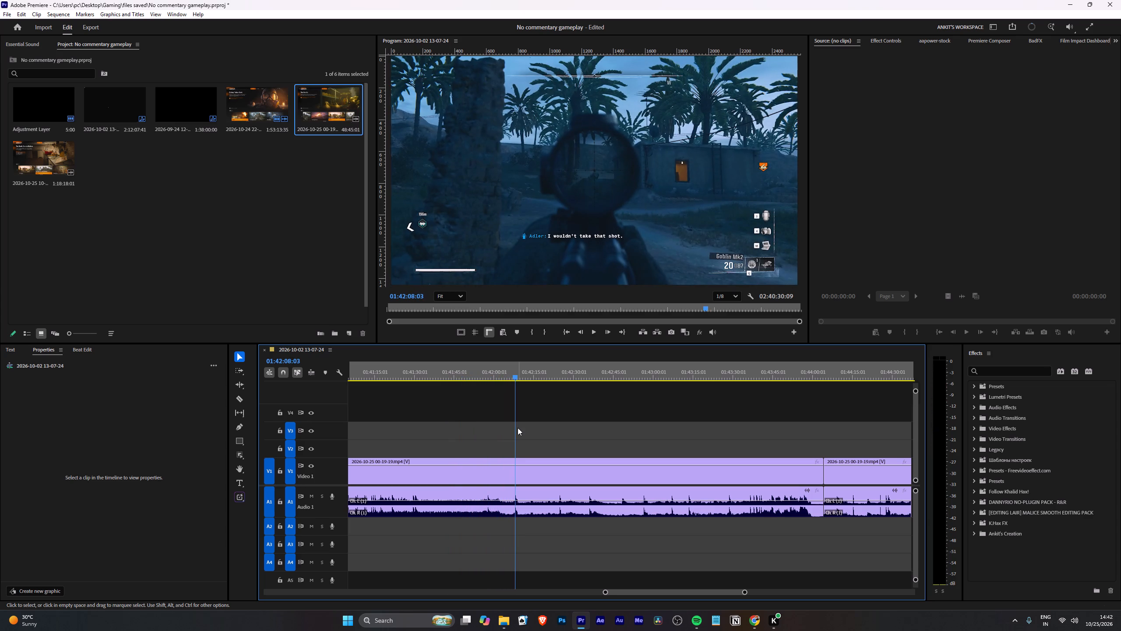
{"action": "key", "text": "space"}
{"action": "type", "text": "l"}
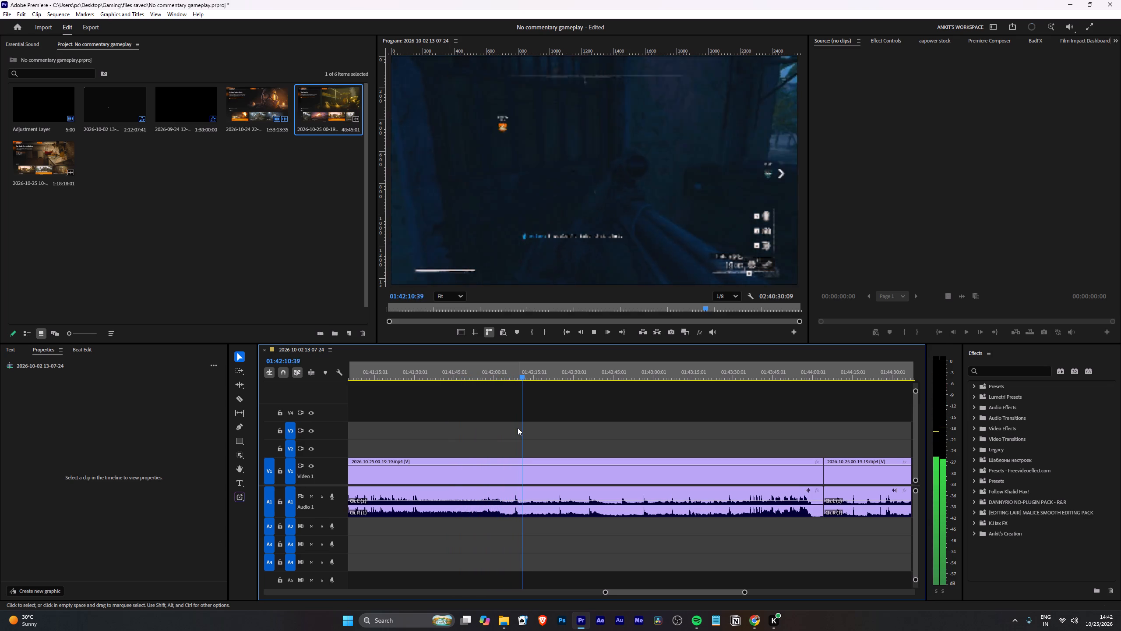
{"action": "key", "text": "l"}
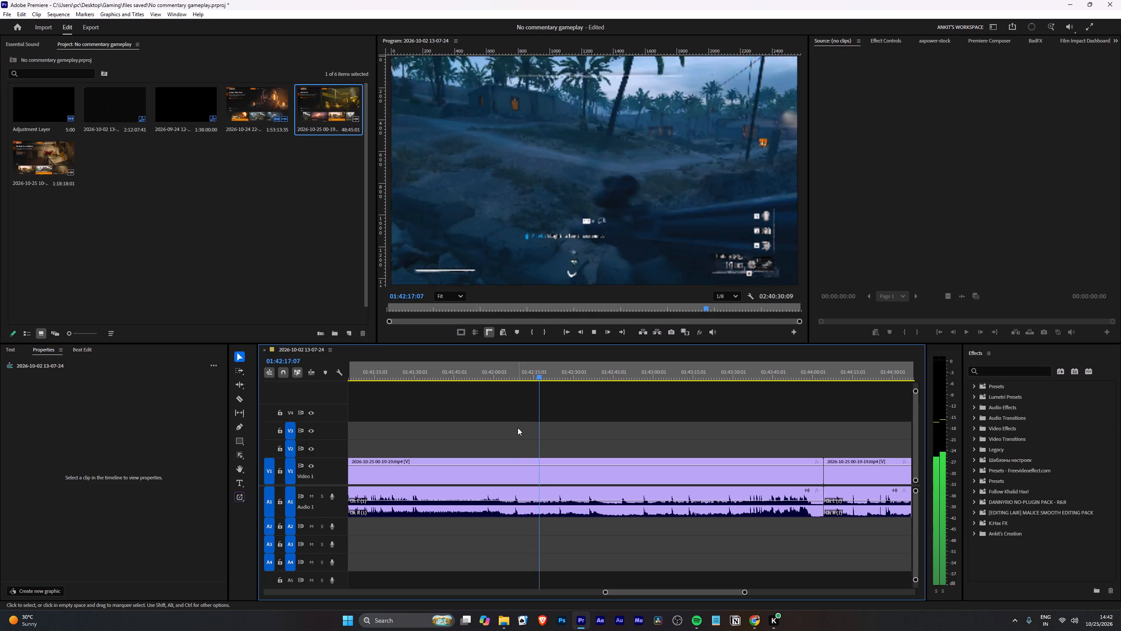
{"action": "key", "text": "space"}
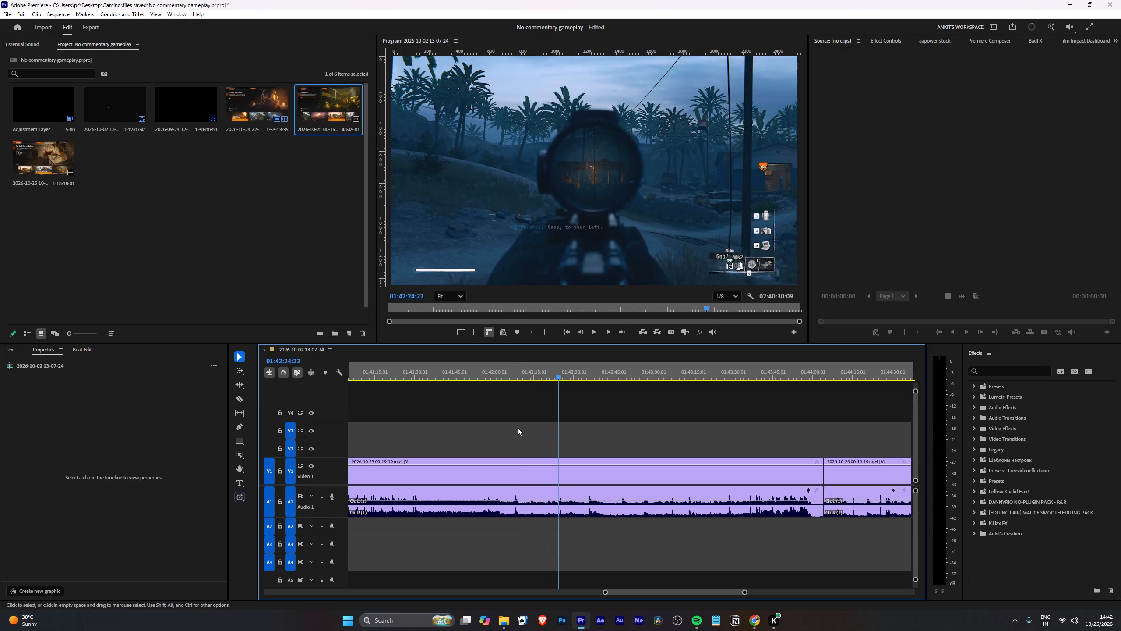
{"action": "key", "text": "space"}
{"action": "type", "text": "l"}
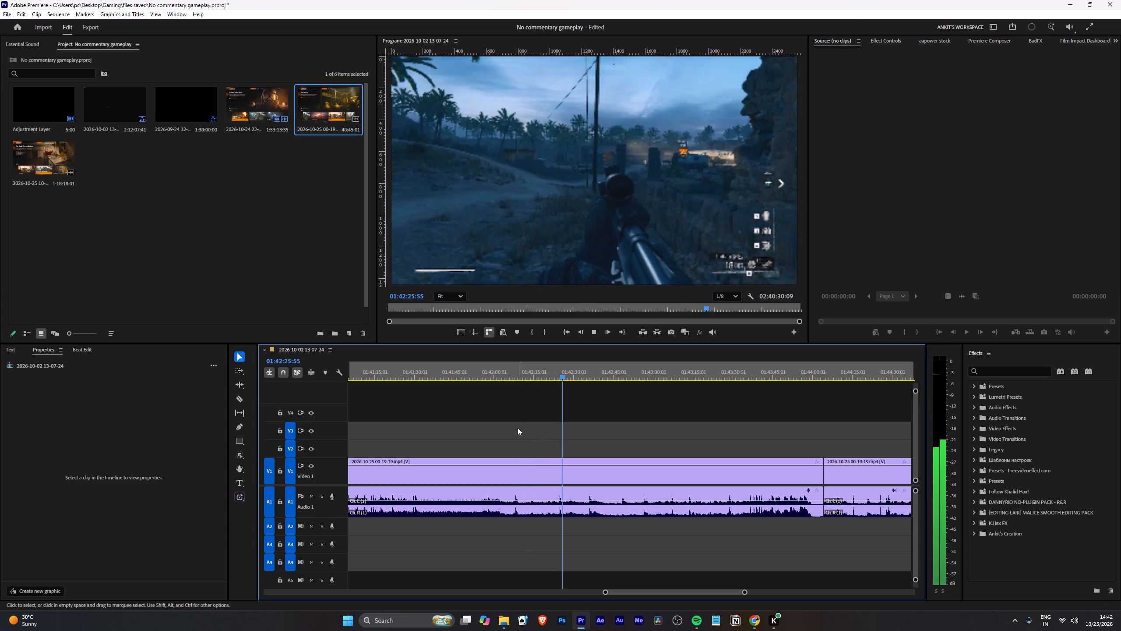
{"action": "type", "text": "l"}
{"action": "key", "text": "space"}
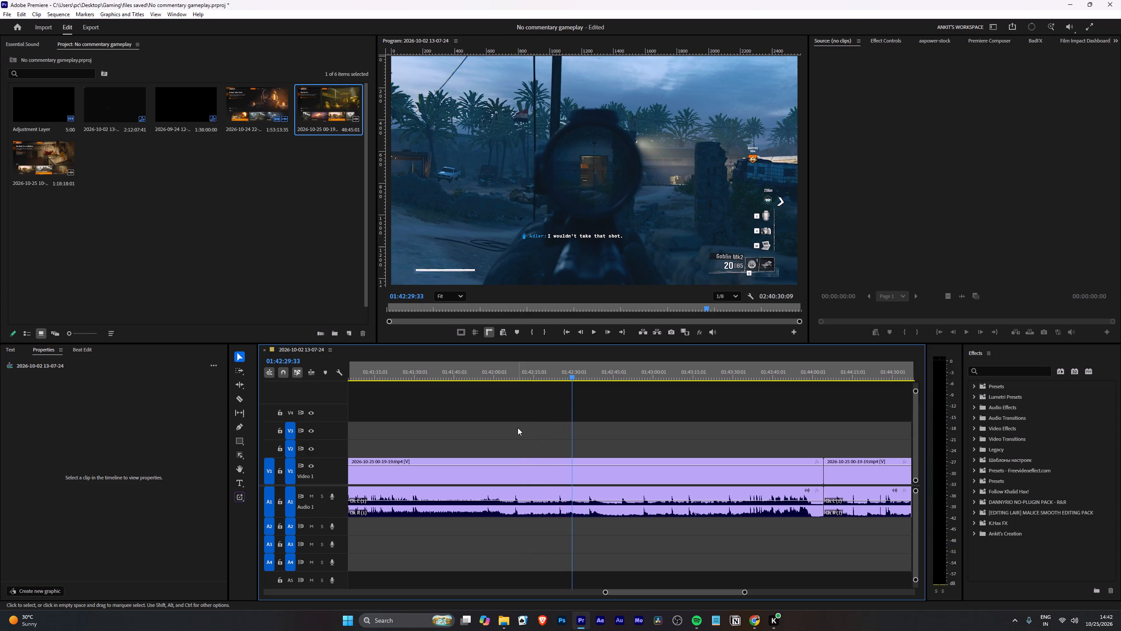
{"action": "key", "text": "e"}
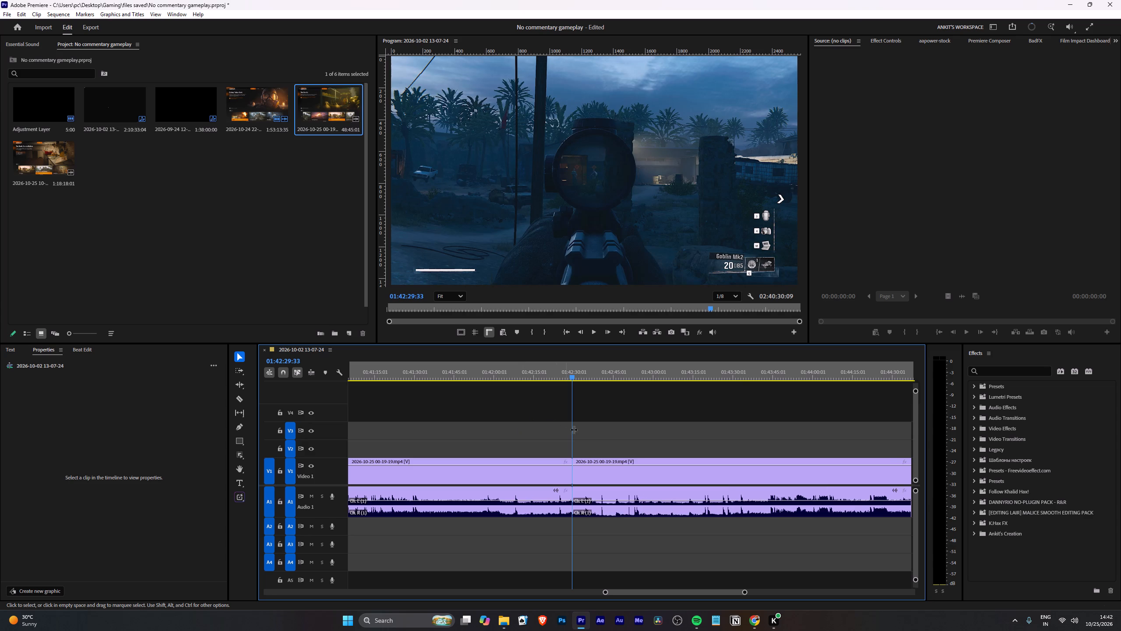
Move the following clip later on the timeline and extend the earlier clip's end by about 14 seconds into the gap.
{"action": "left_click_drag", "start_coordinate": [610, 476], "coordinate": [665, 479]}
{"action": "left_click_drag", "start_coordinate": [571, 474], "coordinate": [593, 474]}
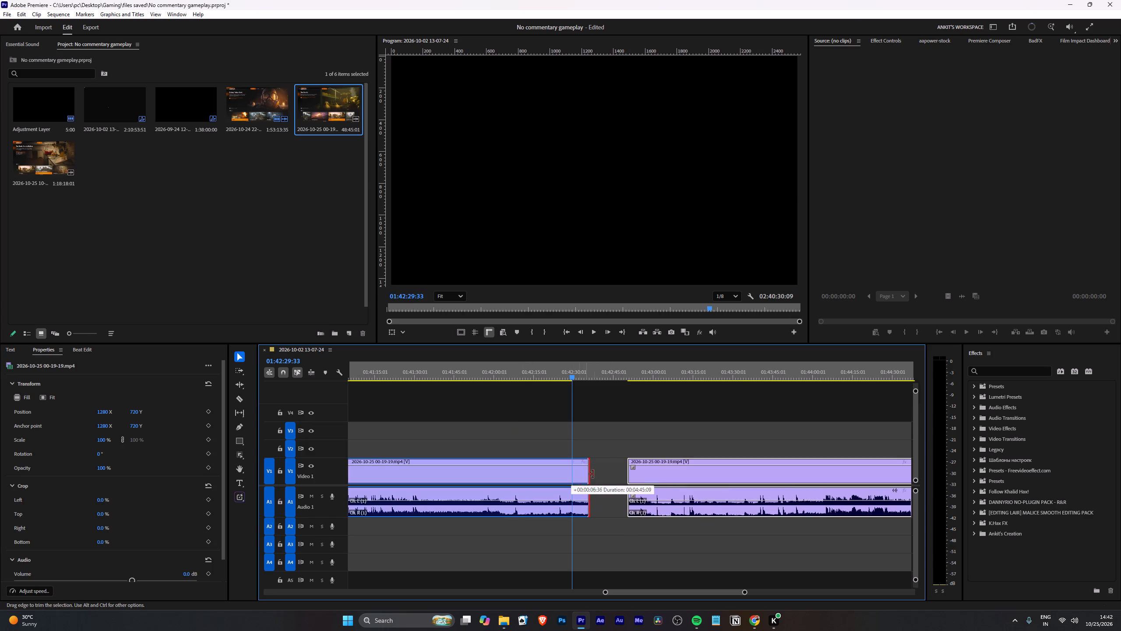
{"action": "left_click_drag", "start_coordinate": [593, 474], "coordinate": [609, 473]}
Ripple-trim the earlier clip's end to 01:42:32:35, where the scope view lines up with the restarted gameplay.
{"action": "key", "text": "Right"}
{"action": "key", "text": "Right"}
{"action": "key", "text": "Right"}
{"action": "key", "text": "Right"}
{"action": "key", "text": "Right"}
{"action": "key", "text": "Right"}
{"action": "key", "text": "Right"}
{"action": "key", "text": "Right"}
{"action": "key", "text": "Right"}
{"action": "key", "text": "Right"}
{"action": "key", "text": "Right"}
{"action": "key", "text": "Right"}
{"action": "key", "text": "Right"}
{"action": "key", "text": "Right"}
{"action": "key", "text": "Right"}
{"action": "key", "text": "Right"}
{"action": "key", "text": "Right"}
{"action": "key", "text": "Right"}
{"action": "key", "text": "Right"}
{"action": "key", "text": "Right"}
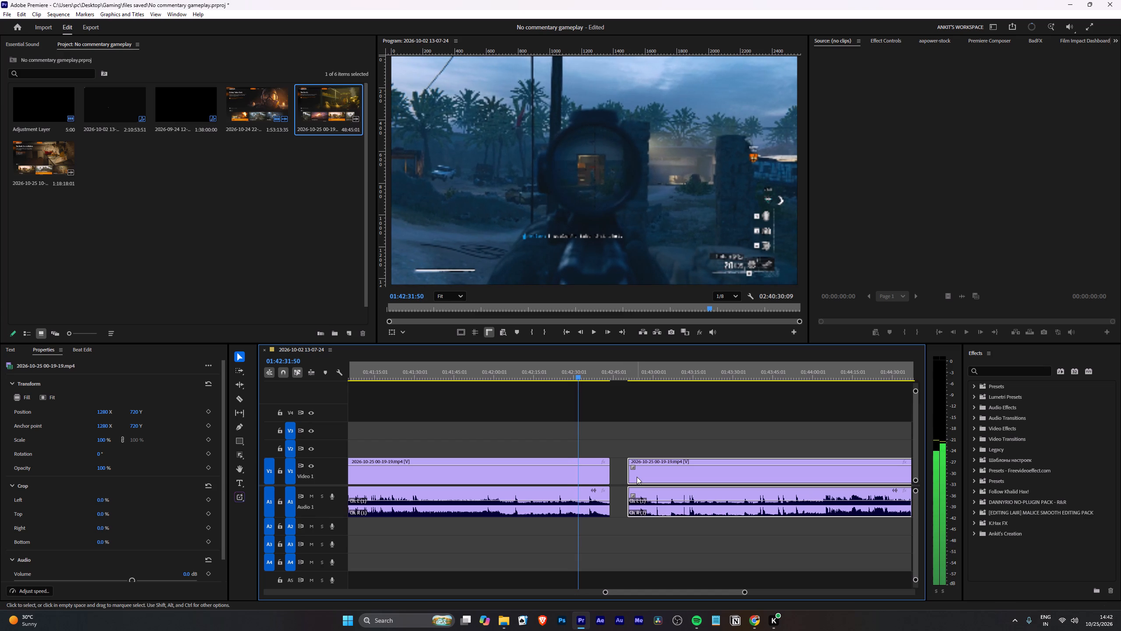
{"action": "key", "text": "space"}
{"action": "key", "text": "space"}
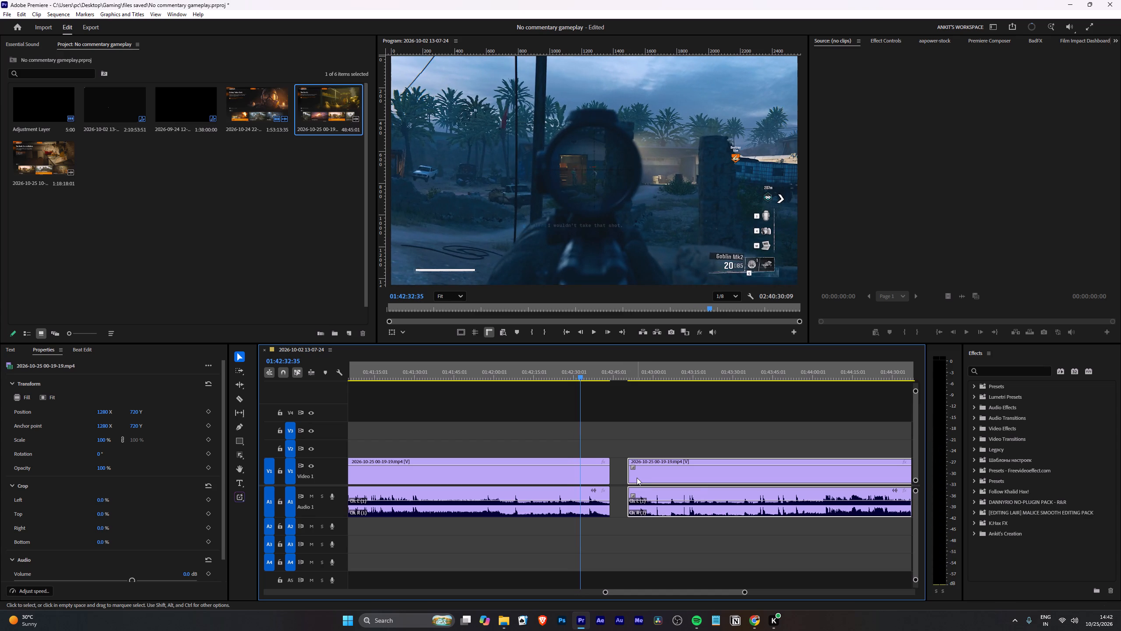
{"action": "key", "text": "e"}
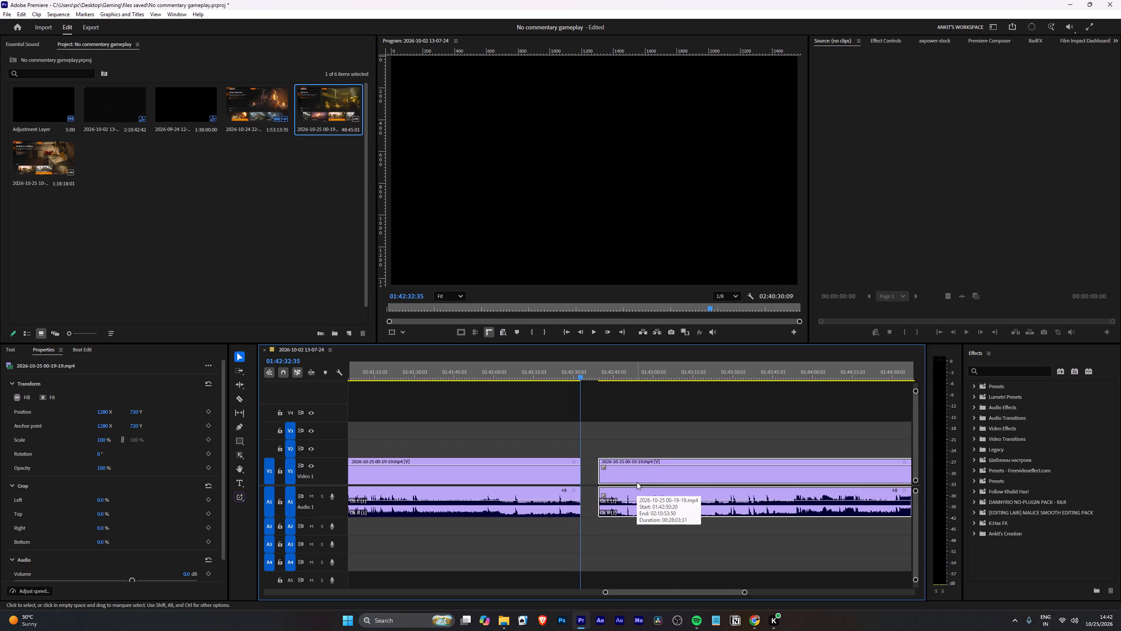
Close the remaining gap between the two gameplay clips at 01:42:32:35.
{"action": "left_click", "coordinate": [591, 471]}
{"action": "key", "text": "s"}
Compare the frames on either side of the 01:42:32:35 join and play across it to 01:42:35:52.
{"action": "key", "text": "Left"}
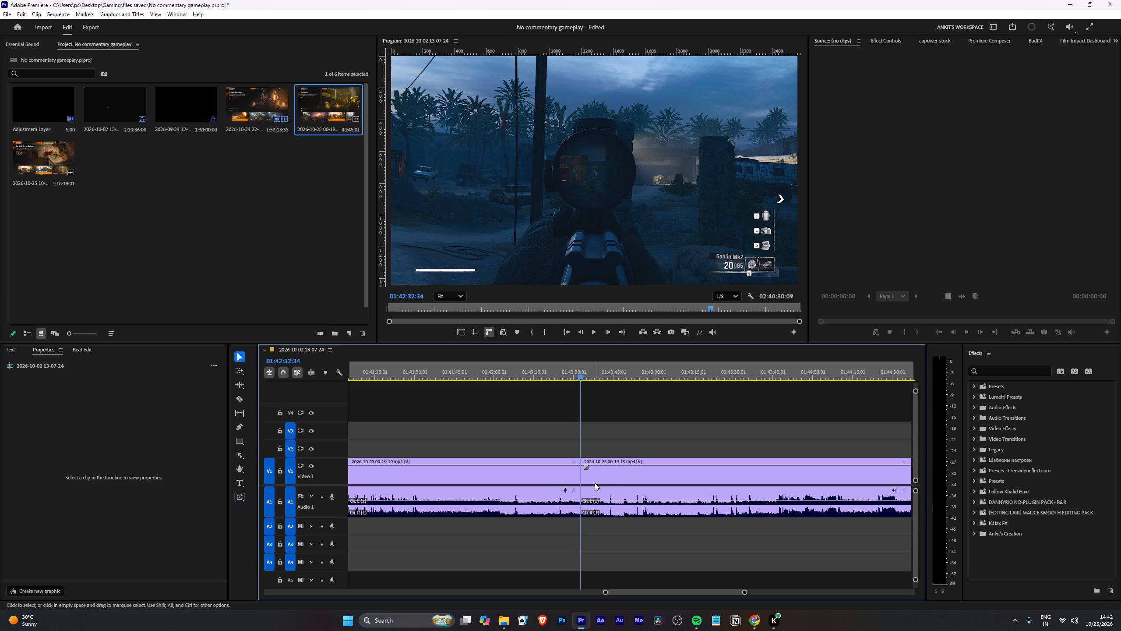
{"action": "key", "text": "Right"}
{"action": "key", "text": "Left"}
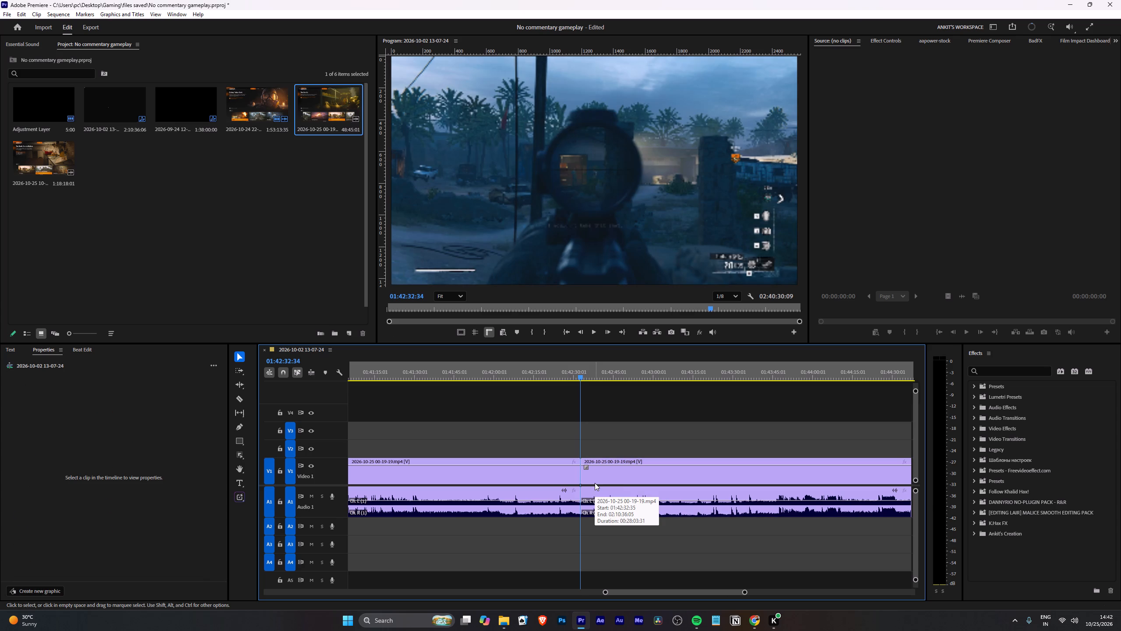
{"action": "left_click", "coordinate": [560, 369]}
{"action": "key", "text": "space"}
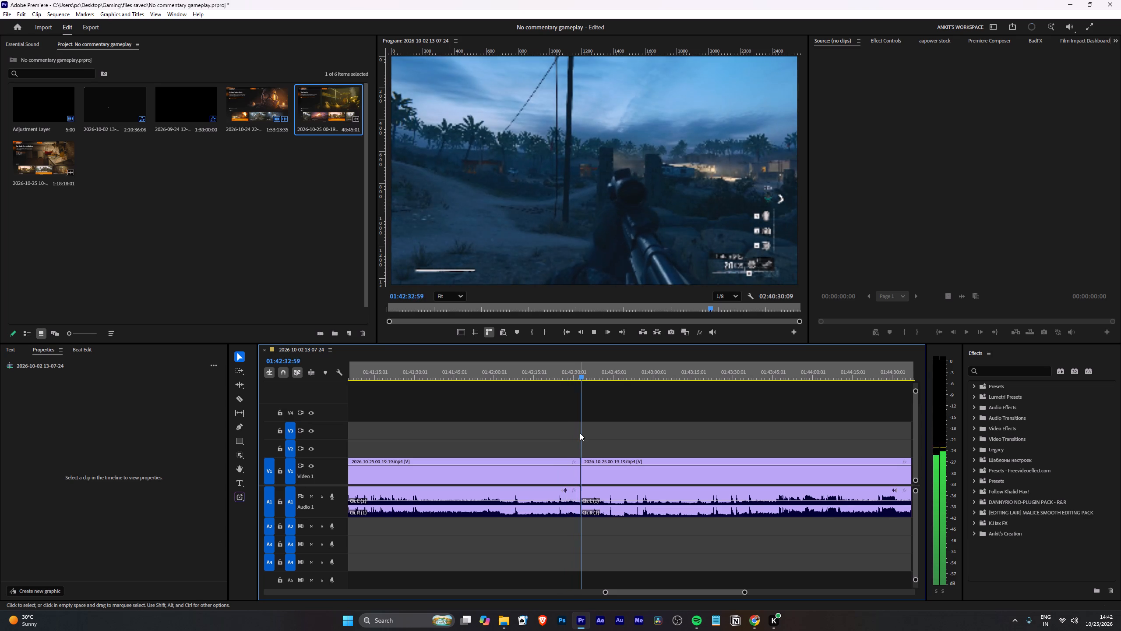
{"action": "scroll", "coordinate": [591, 434], "scroll_direction": "up", "scroll_amount": 5, "text": "alt"}
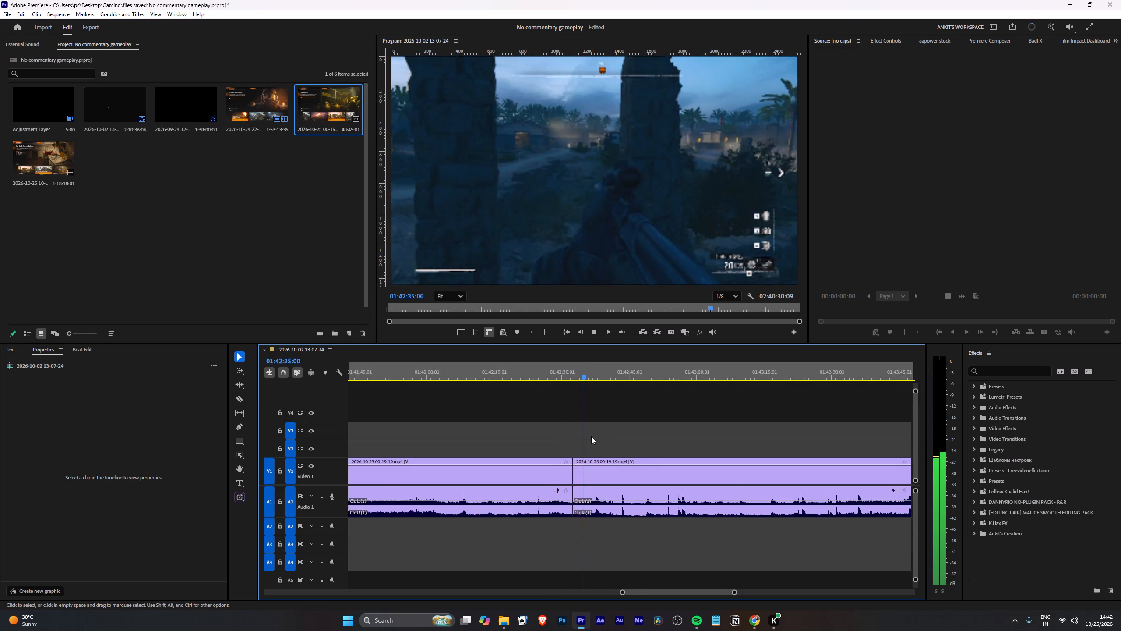
{"action": "scroll", "coordinate": [591, 436], "scroll_direction": "up", "scroll_amount": 6, "text": "alt"}
{"action": "key", "text": "space"}
Continue reviewing the gameplay from 01:42:35:52 to about 01:43:13:35, raising the playback speed on the way.
{"action": "scroll", "coordinate": [551, 441], "scroll_direction": "up", "scroll_amount": 13, "text": "alt"}
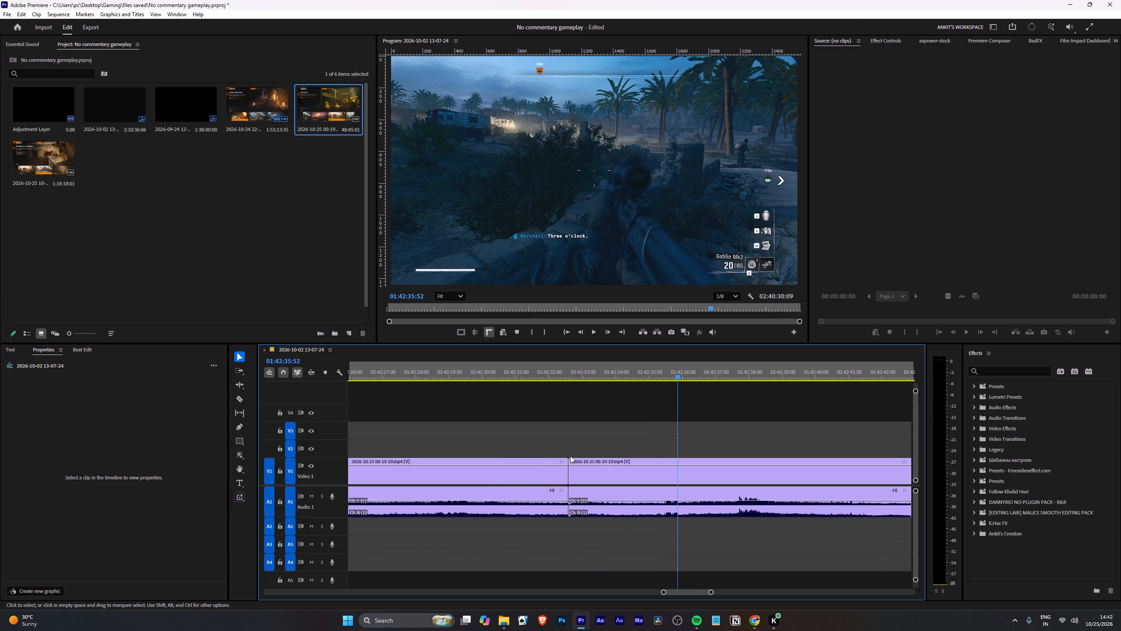
{"action": "key", "text": "space"}
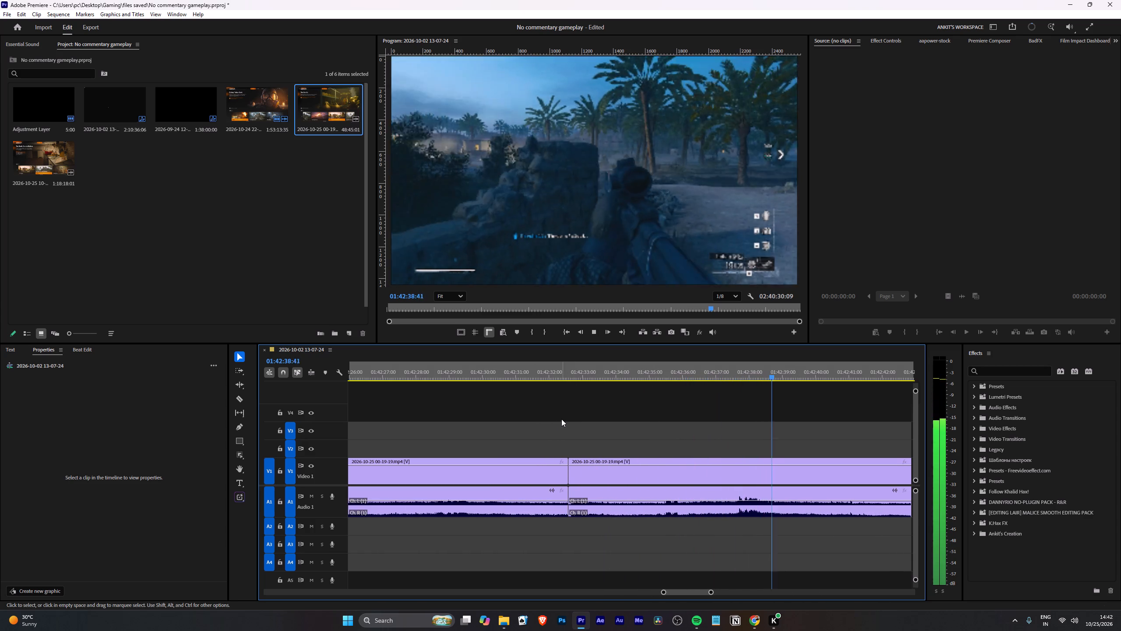
{"action": "key", "text": "l"}
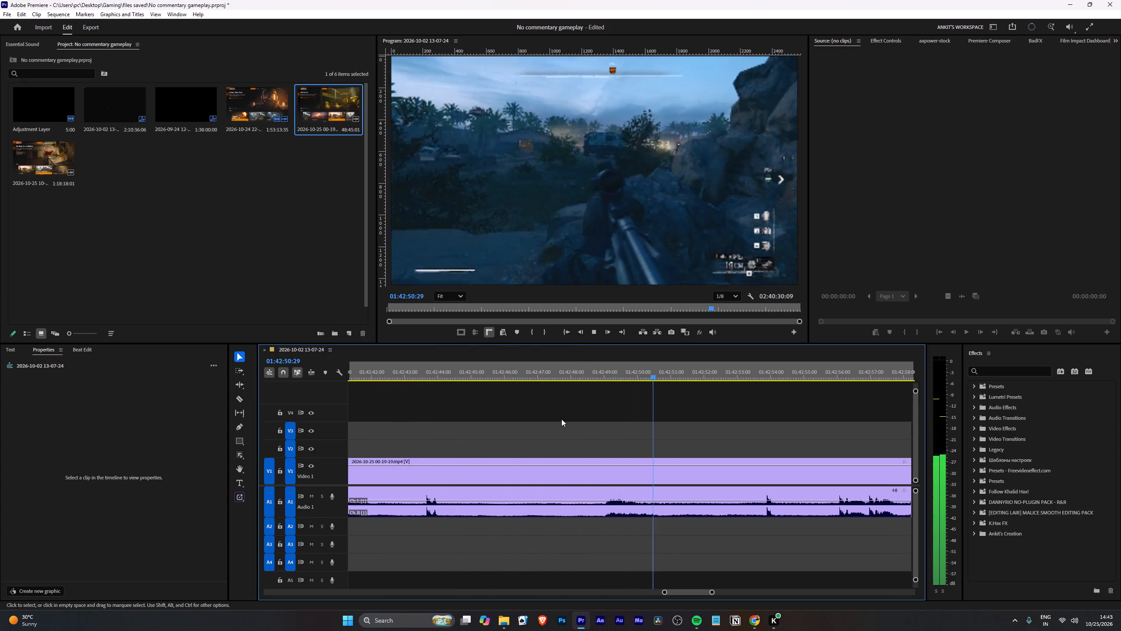
{"action": "type", "text": "ll"}
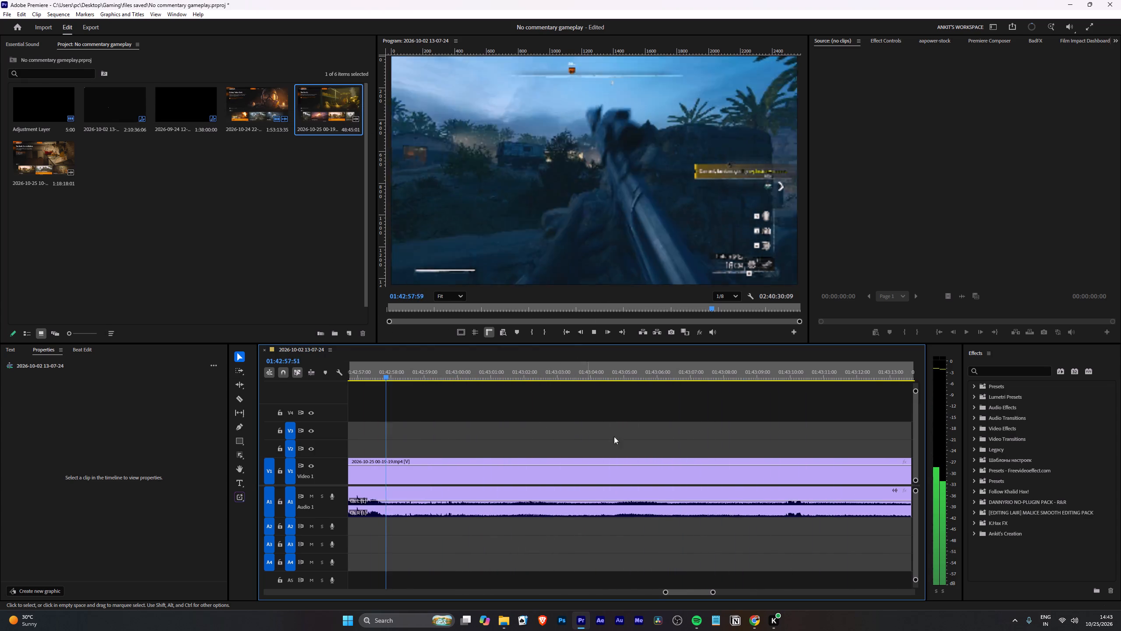
{"action": "scroll", "coordinate": [647, 443], "scroll_direction": "down", "scroll_amount": 4}
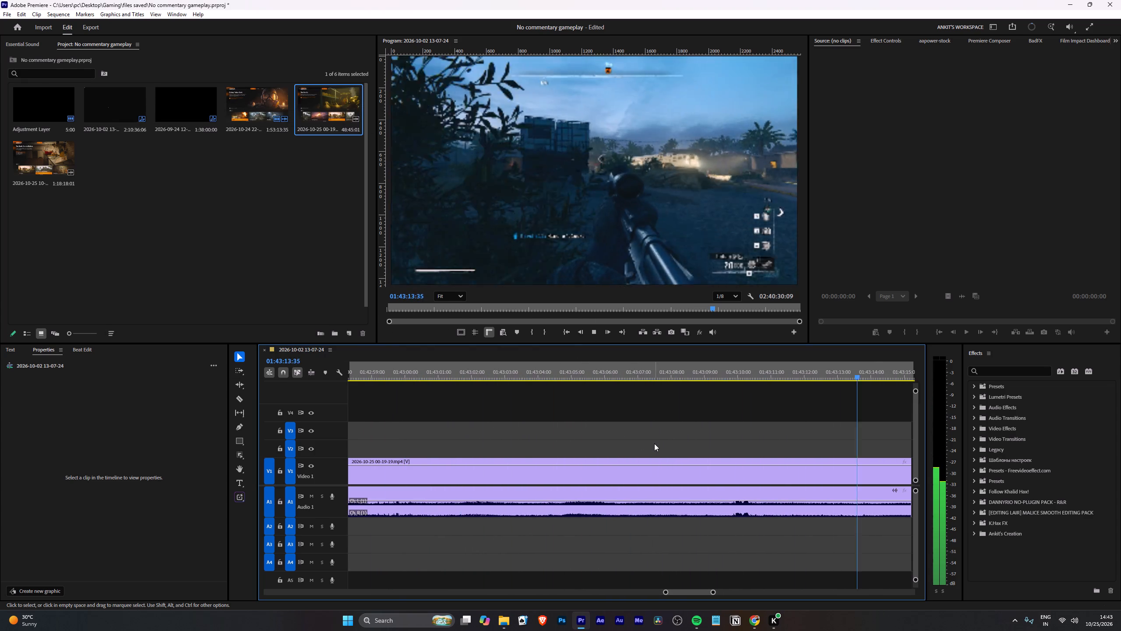
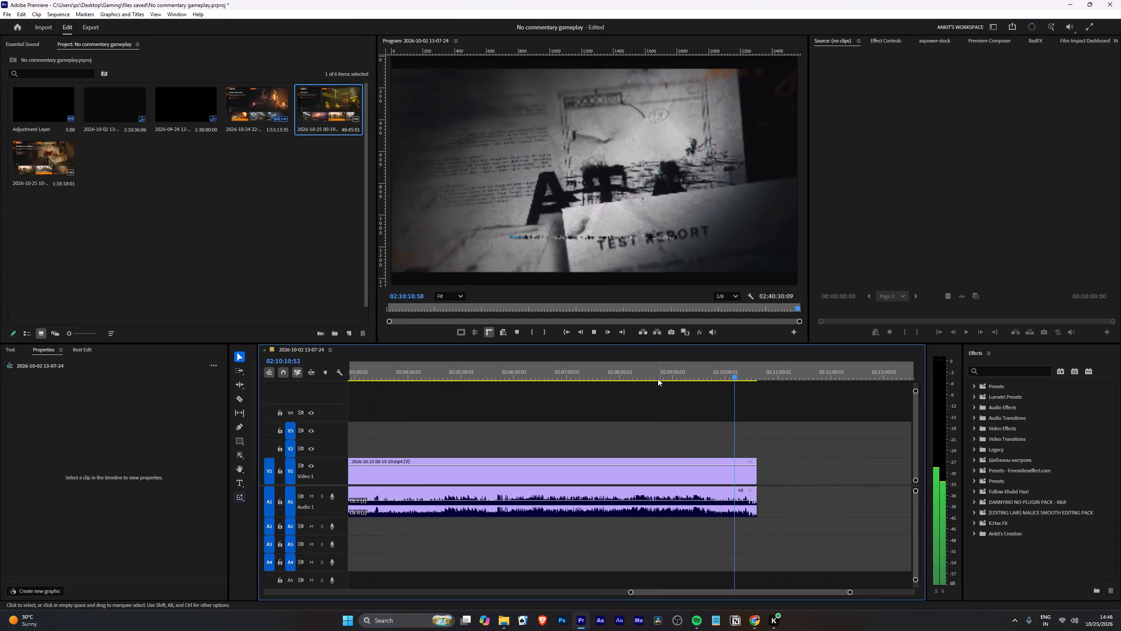
{"action": "left_click", "coordinate": [650, 370]}
{"action": "key", "text": "space"}
{"action": "scroll", "coordinate": [678, 421], "scroll_direction": "up", "scroll_amount": 10, "text": "alt"}
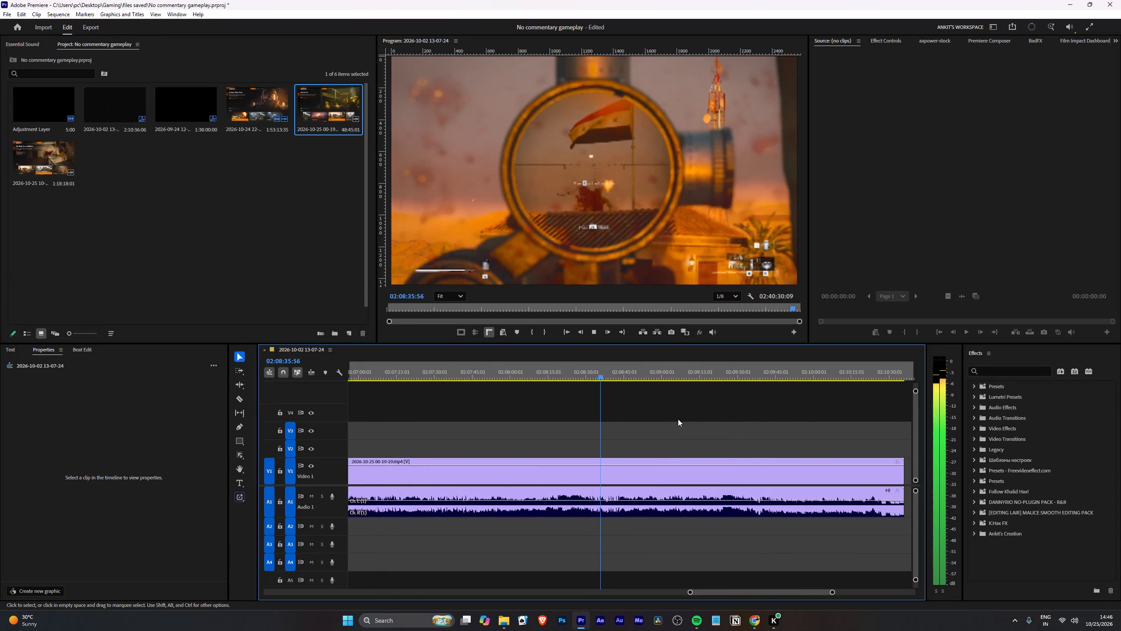
{"action": "type", "text": "ll"}
{"action": "key", "text": "l"}
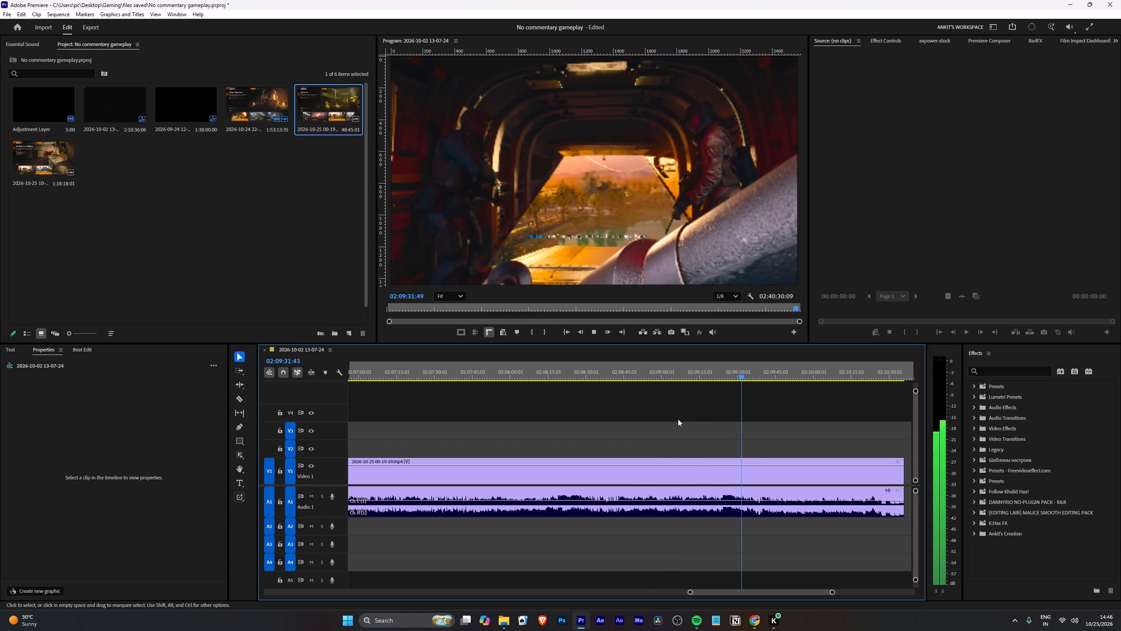
{"action": "key", "text": "space"}
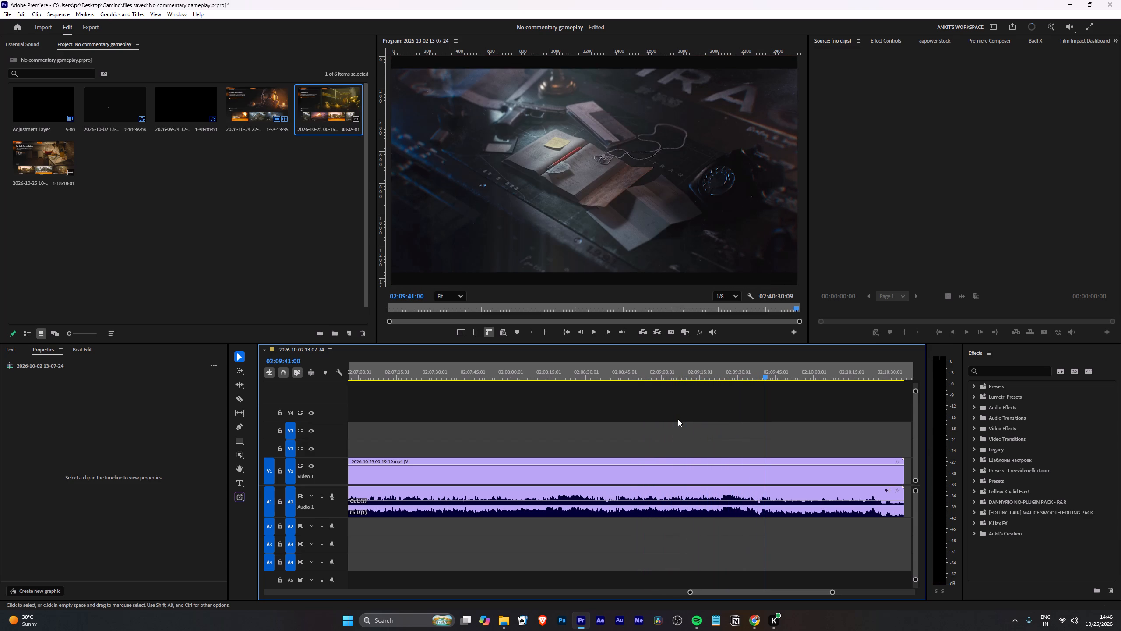
{"action": "key", "text": "Left"}
{"action": "key", "text": "Left"}
{"action": "key", "text": "Left"}
{"action": "key", "text": "Left"}
{"action": "key", "text": "Left"}
{"action": "key", "text": "Left"}
{"action": "key", "text": "Left"}
{"action": "key", "text": "Left"}
{"action": "key", "text": "Left"}
{"action": "key", "text": "Left"}
{"action": "key", "text": "Left"}
{"action": "key", "text": "Left"}
{"action": "key", "text": "Left"}
{"action": "key", "text": "Left"}
{"action": "key", "text": "Left"}
{"action": "key", "text": "Left"}
{"action": "key", "text": "Left"}
{"action": "key", "text": "Left"}
{"action": "key", "text": "Left"}
{"action": "key", "text": "Left"}
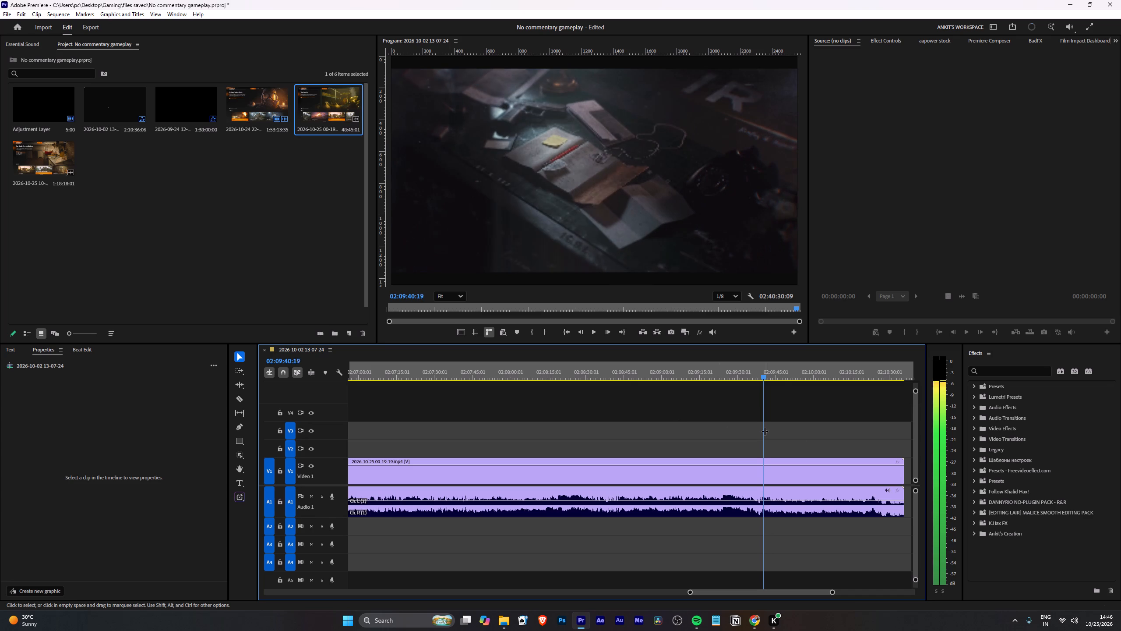
{"action": "scroll", "coordinate": [785, 460], "scroll_direction": "up", "scroll_amount": 14, "text": "alt"}
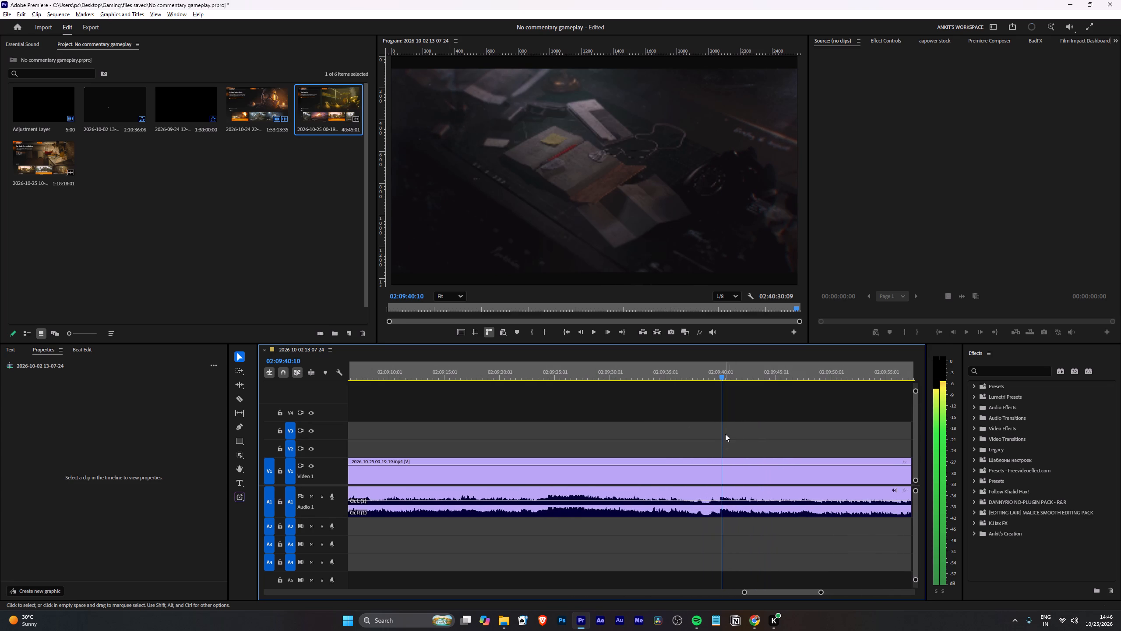
{"action": "left_click_drag", "start_coordinate": [701, 365], "coordinate": [709, 367]}
{"action": "left_click", "coordinate": [709, 367]}
{"action": "key", "text": "space"}
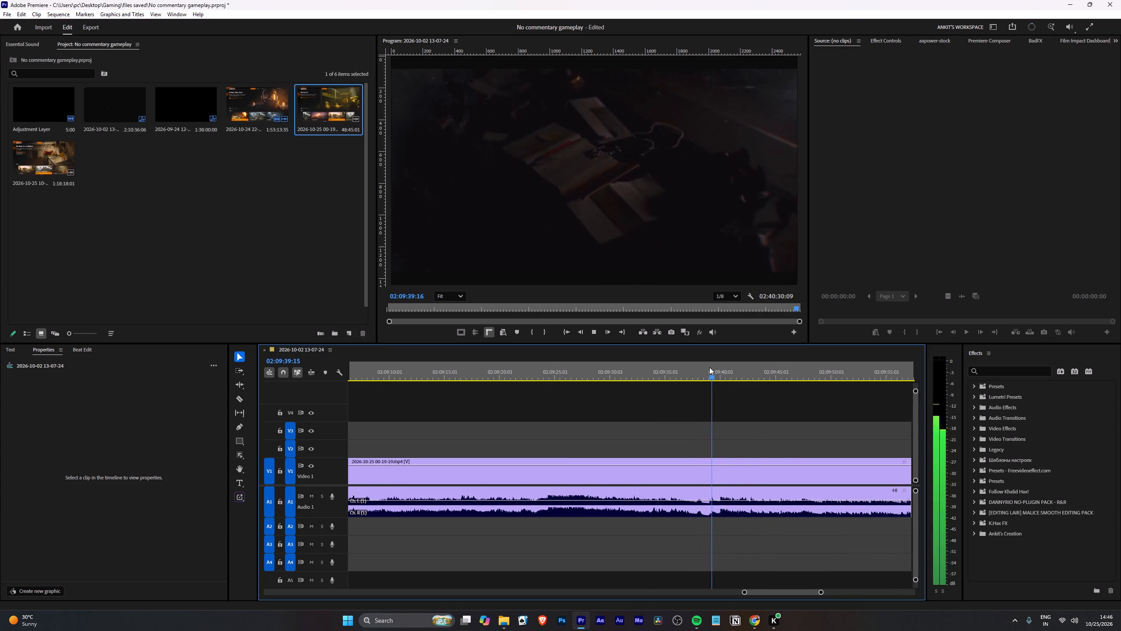
{"action": "left_click_drag", "start_coordinate": [709, 367], "coordinate": [705, 369]}
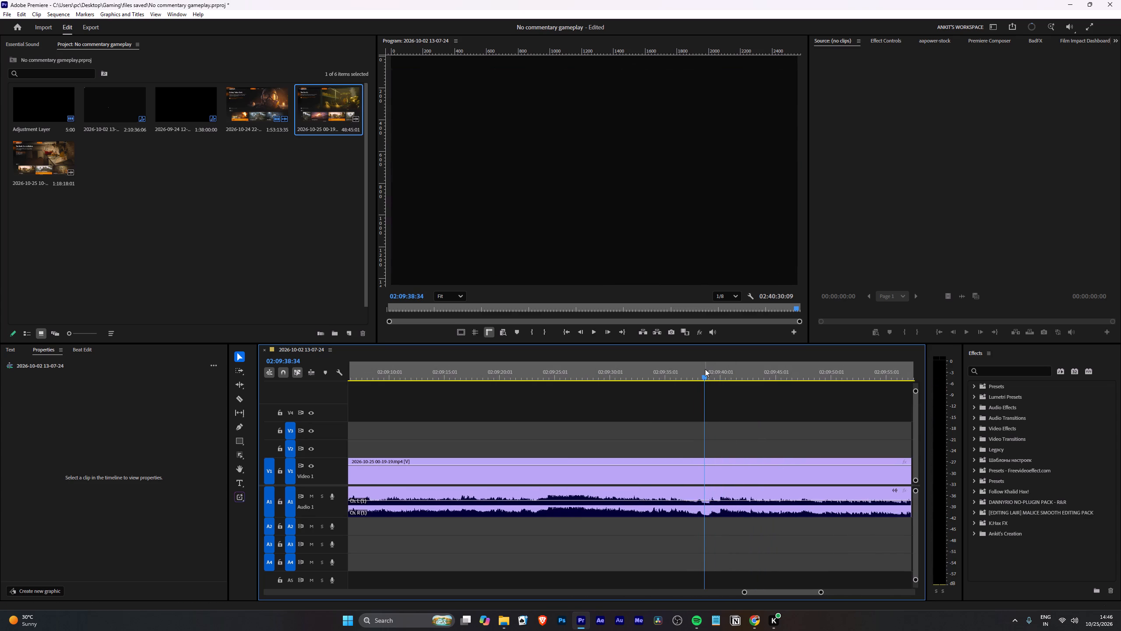
{"action": "key", "text": "e"}
{"action": "left_click_drag", "start_coordinate": [39, 139], "coordinate": [159, 212]}
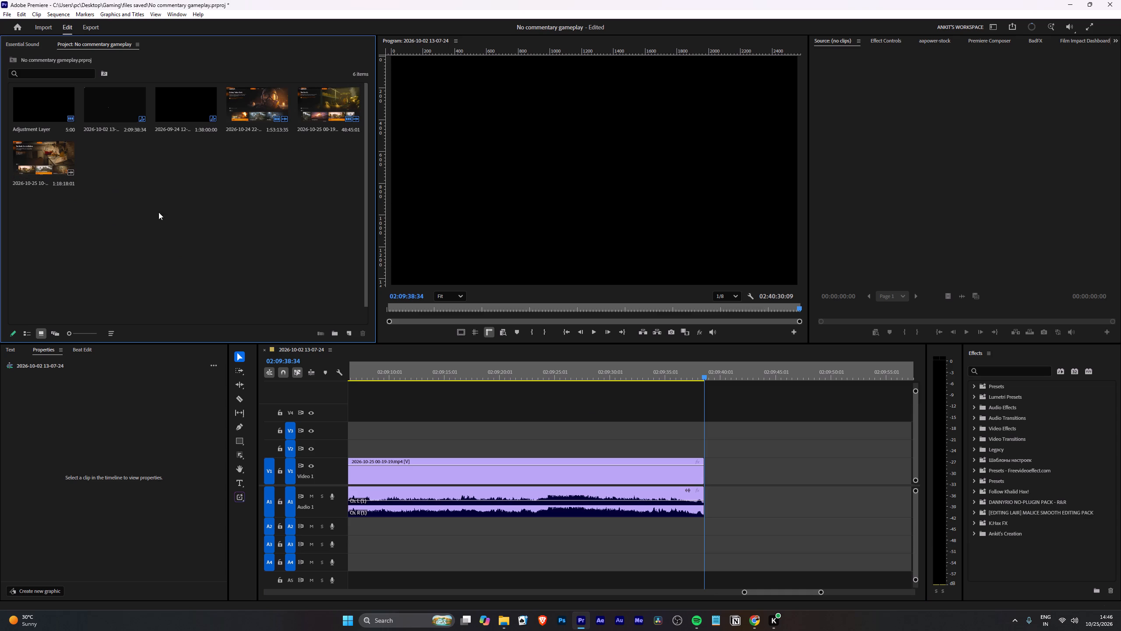
{"action": "left_click_drag", "start_coordinate": [159, 212], "coordinate": [718, 480]}
{"action": "left_click", "coordinate": [718, 480]}
{"action": "left_click_drag", "start_coordinate": [48, 153], "coordinate": [58, 174]}
{"action": "left_click_drag", "start_coordinate": [58, 174], "coordinate": [706, 500]}
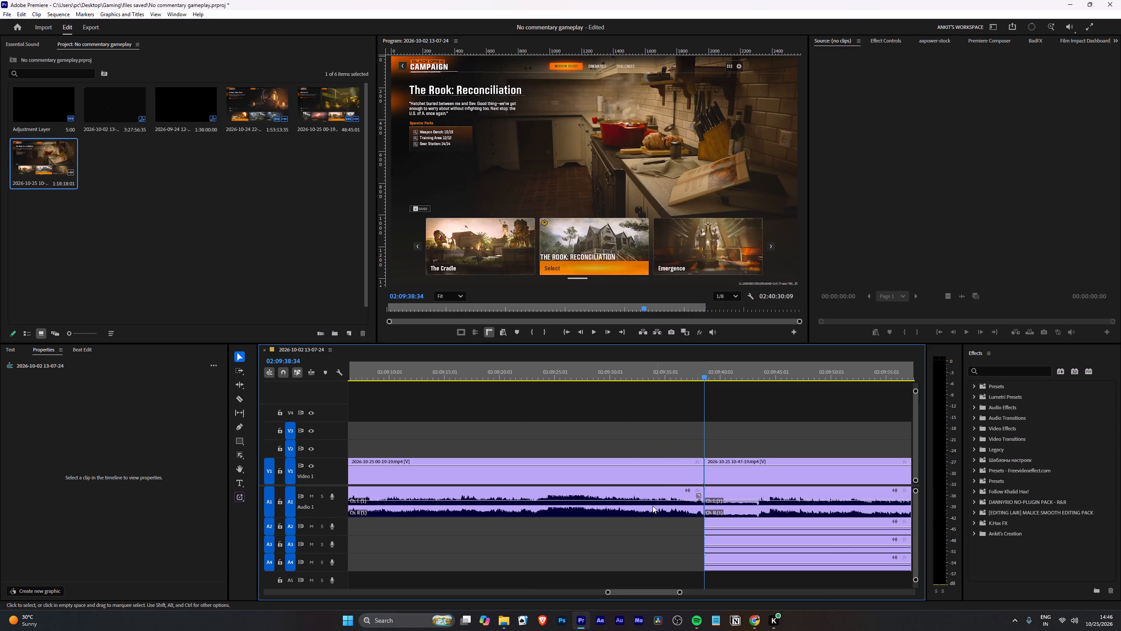
Delete the new recording's extra audio clips on A2, A3 and A4, with linked selection switched off only for the deletion.
{"action": "scroll", "coordinate": [651, 510], "scroll_direction": "down", "scroll_amount": 4, "text": "ctrl"}
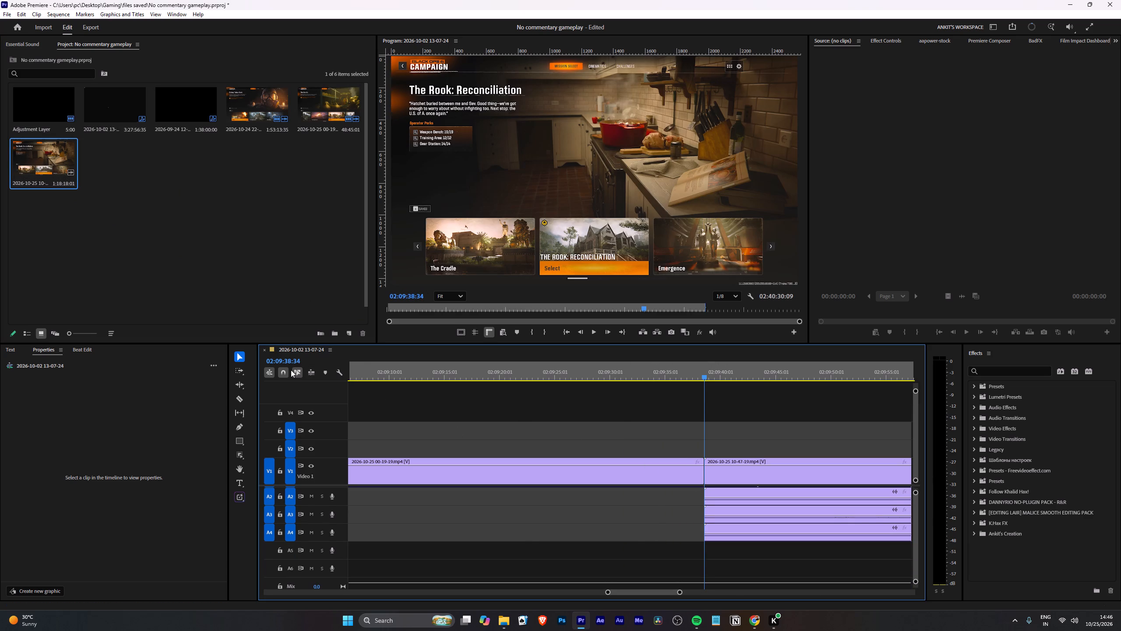
{"action": "left_click", "coordinate": [291, 370]}
{"action": "left_click", "coordinate": [299, 369]}
{"action": "scroll", "coordinate": [646, 535], "scroll_direction": "up", "scroll_amount": 2, "text": "ctrl"}
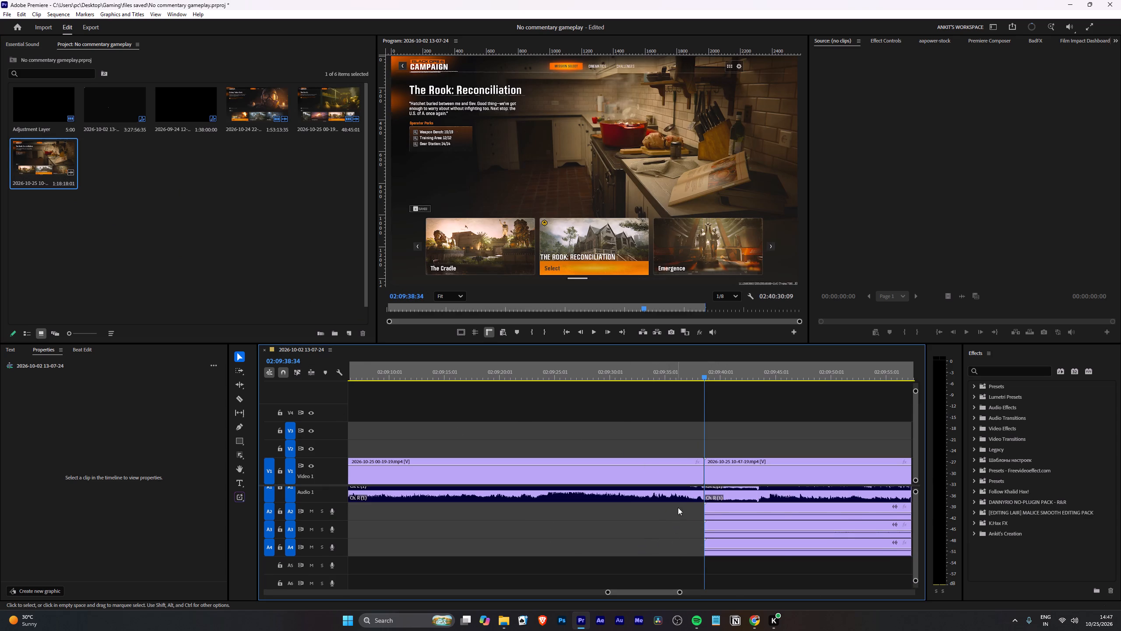
{"action": "left_click_drag", "start_coordinate": [678, 507], "coordinate": [787, 559]}
{"action": "key", "text": "BackSpace"}
{"action": "left_click", "coordinate": [299, 375]}
Ripple-trim the new recording's start up to the black frame at 02:09:43:11, removing the campaign menu before the briefing.
{"action": "scroll", "coordinate": [684, 515], "scroll_direction": "down", "scroll_amount": 6, "text": "alt"}
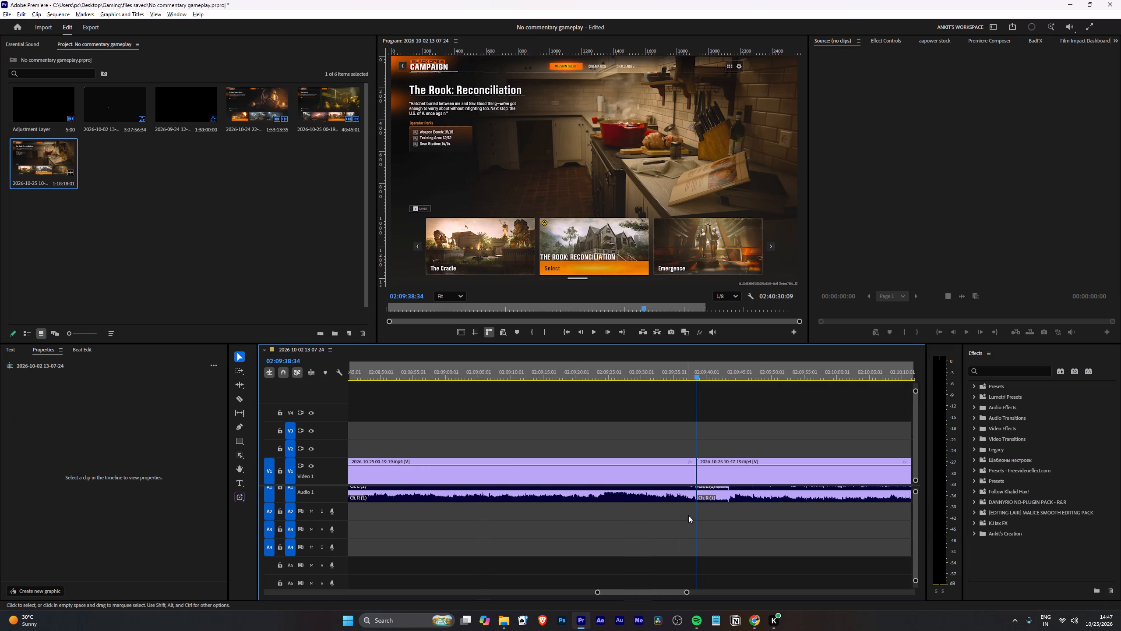
{"action": "scroll", "coordinate": [688, 515], "scroll_direction": "down", "scroll_amount": 3, "text": "alt"}
{"action": "scroll", "coordinate": [744, 458], "scroll_direction": "up", "scroll_amount": 13, "text": "alt"}
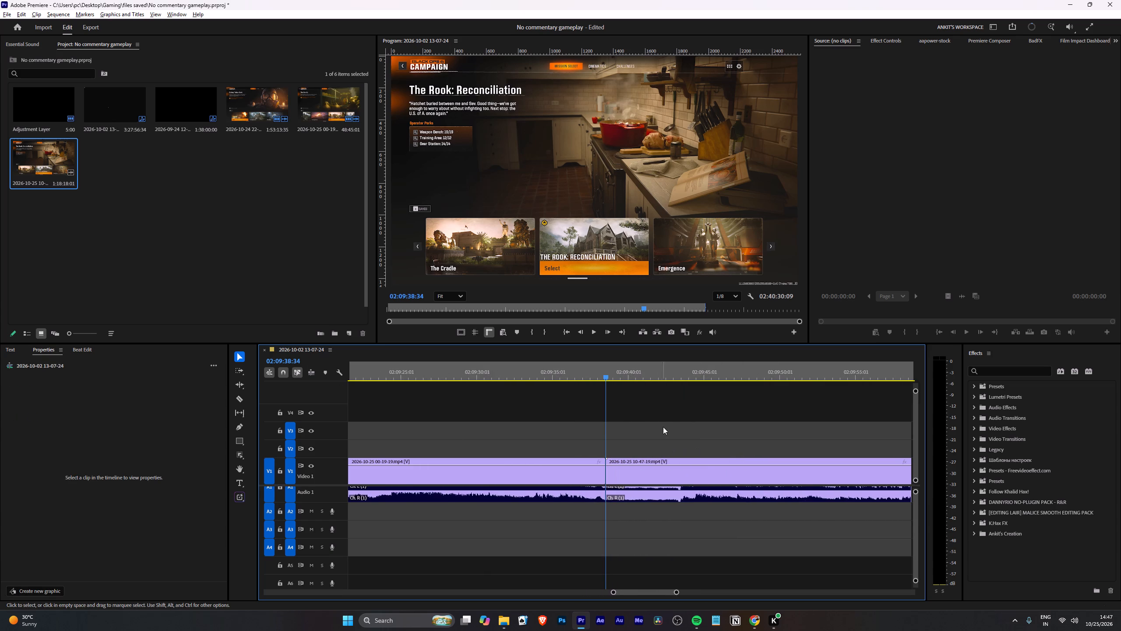
{"action": "scroll", "coordinate": [663, 427], "scroll_direction": "up", "scroll_amount": 3, "text": "alt"}
{"action": "key", "text": "space"}
{"action": "scroll", "coordinate": [313, 520], "scroll_direction": "up", "scroll_amount": 9, "text": "ctrl"}
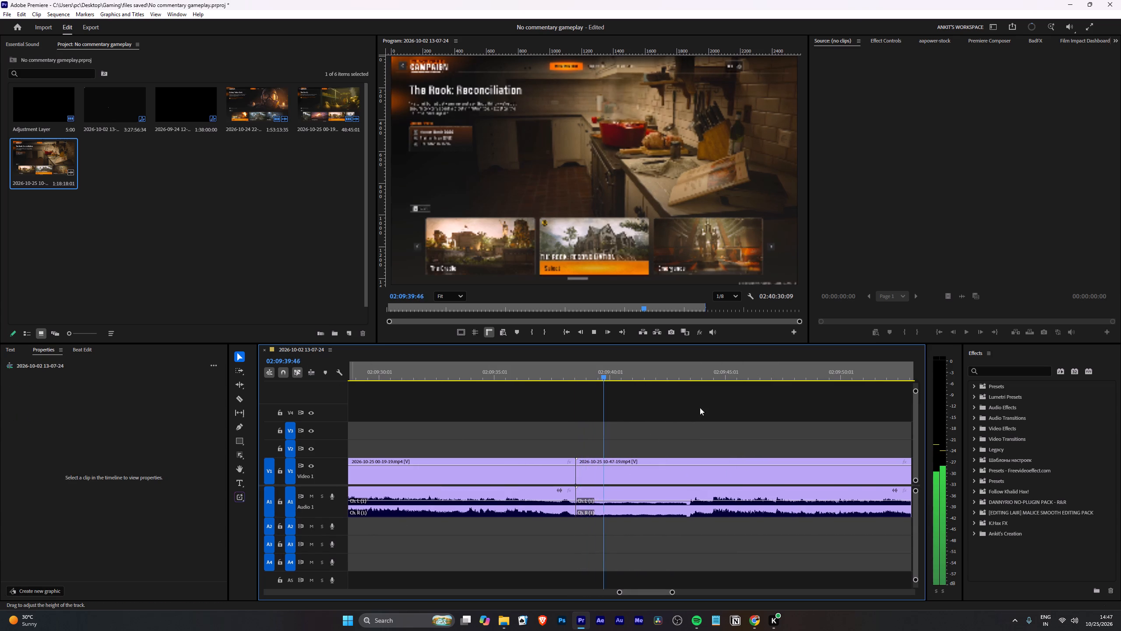
{"action": "left_click", "coordinate": [689, 374]}
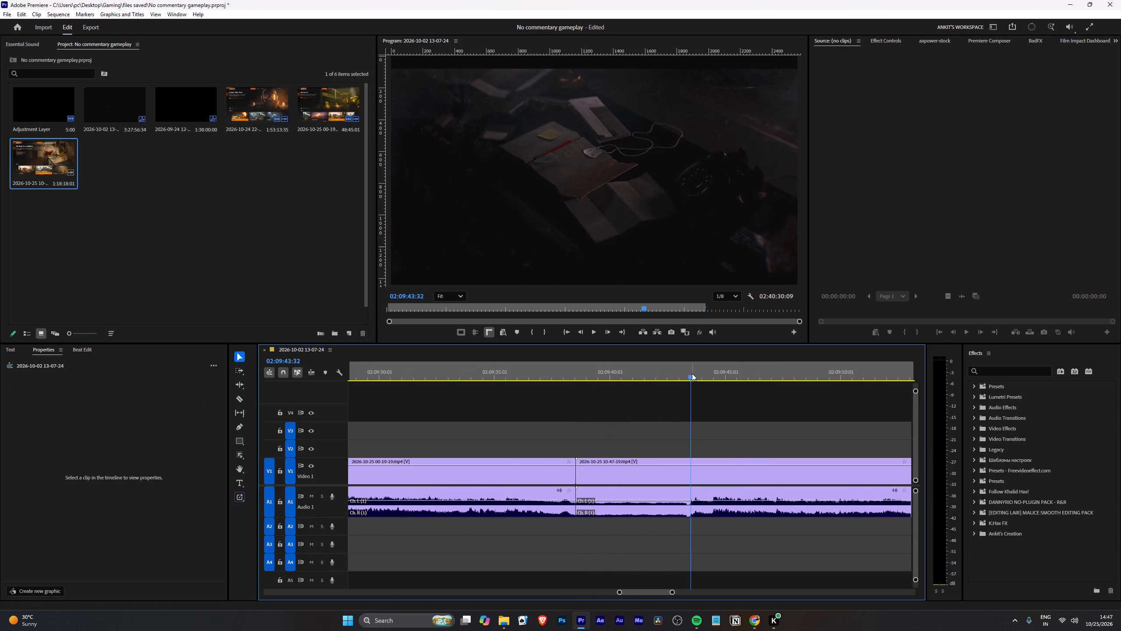
{"action": "key", "text": "Left"}
{"action": "key", "text": "Left"}
{"action": "key", "text": "Left"}
{"action": "key", "text": "Left"}
{"action": "key", "text": "Left"}
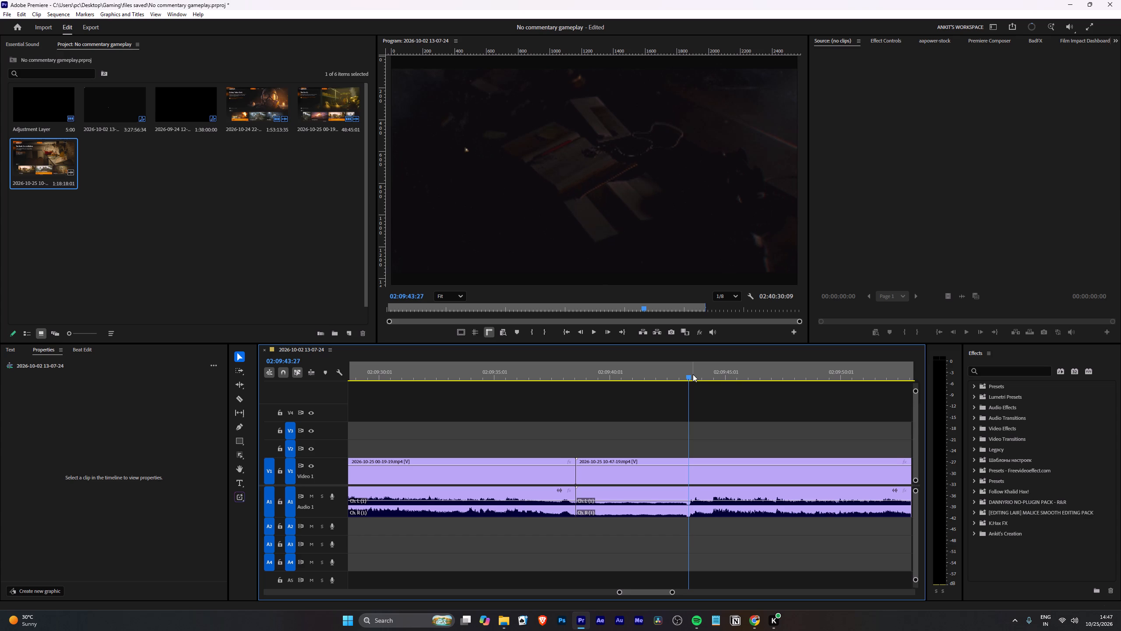
{"action": "key", "text": "Left"}
{"action": "key", "text": "Left"}
{"action": "key", "text": "Left"}
{"action": "key", "text": "Left"}
{"action": "key", "text": "Left"}
{"action": "key", "text": "Left"}
{"action": "key", "text": "Left"}
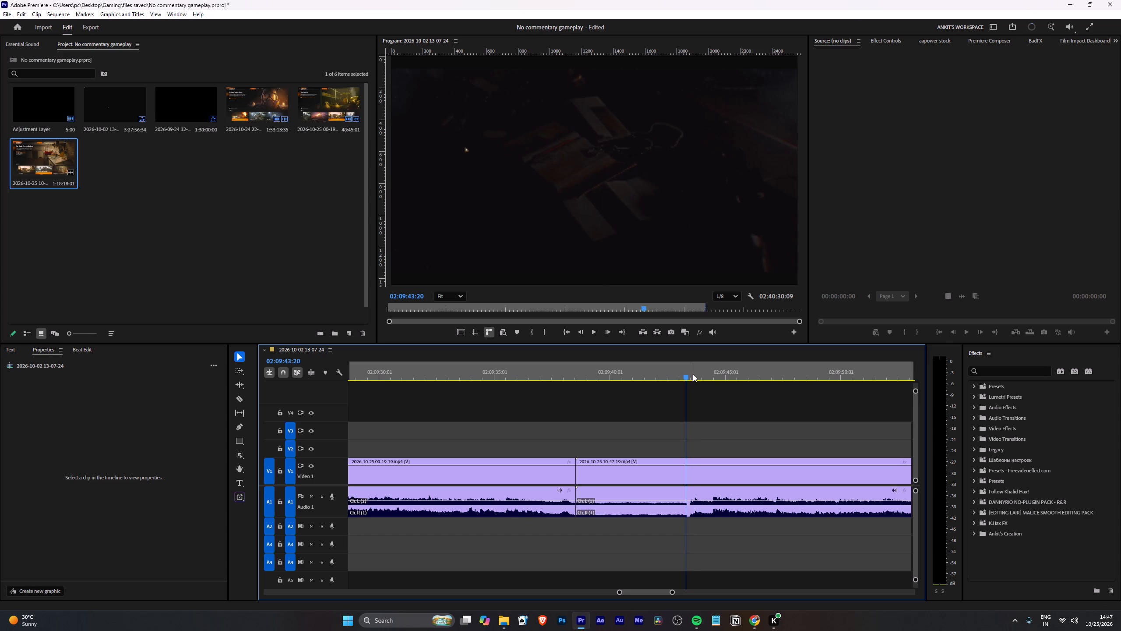
{"action": "key", "text": "Left"}
{"action": "key", "text": "Left"}
{"action": "key", "text": "Left"}
{"action": "key", "text": "Left"}
{"action": "key", "text": "Left"}
{"action": "key", "text": "Left"}
{"action": "key", "text": "Left"}
{"action": "key", "text": "Left"}
{"action": "key", "text": "Left"}
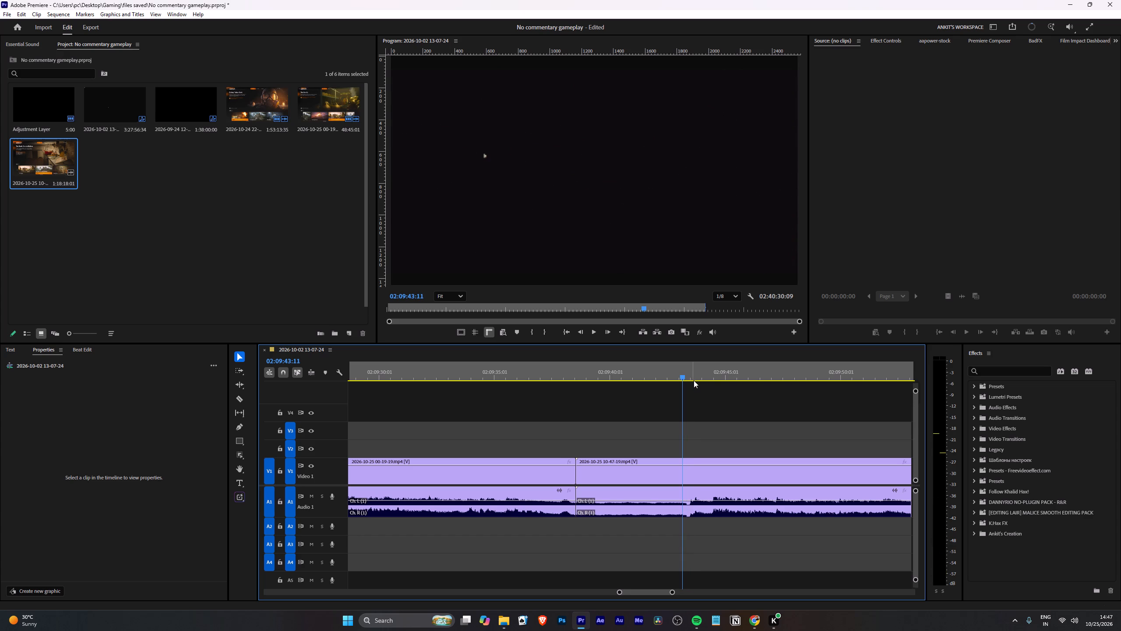
{"action": "key", "text": "q"}
Play and scrub across the 02:09:38:34 join to check the cut from black into the mission briefing.
{"action": "key", "text": "space"}
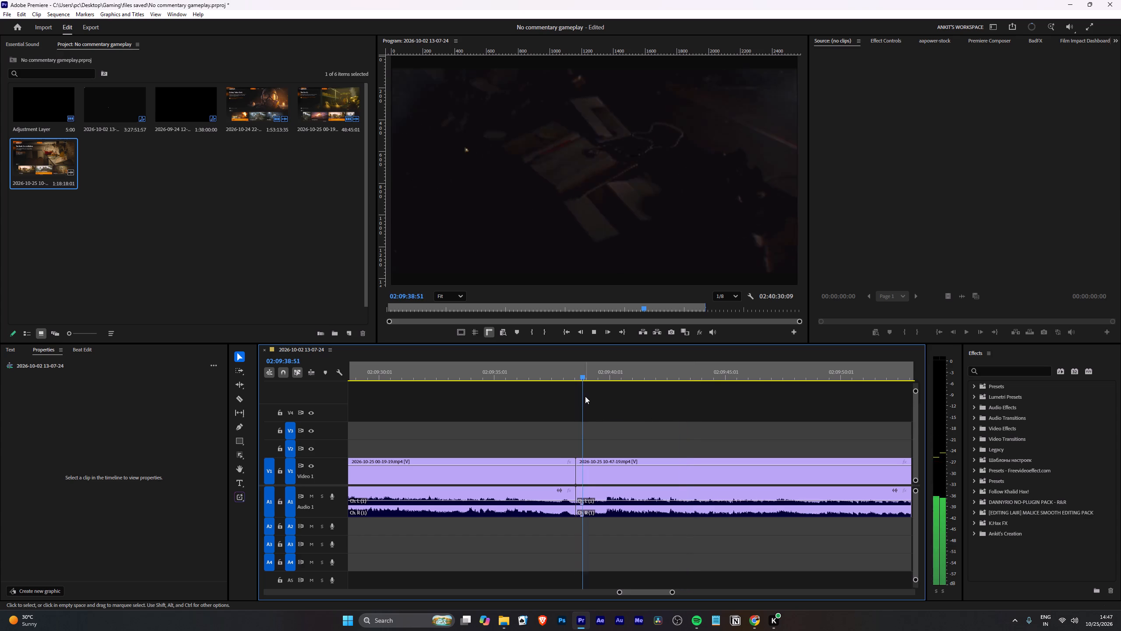
{"action": "left_click_drag", "start_coordinate": [583, 372], "coordinate": [566, 377]}
{"action": "key", "text": "space"}
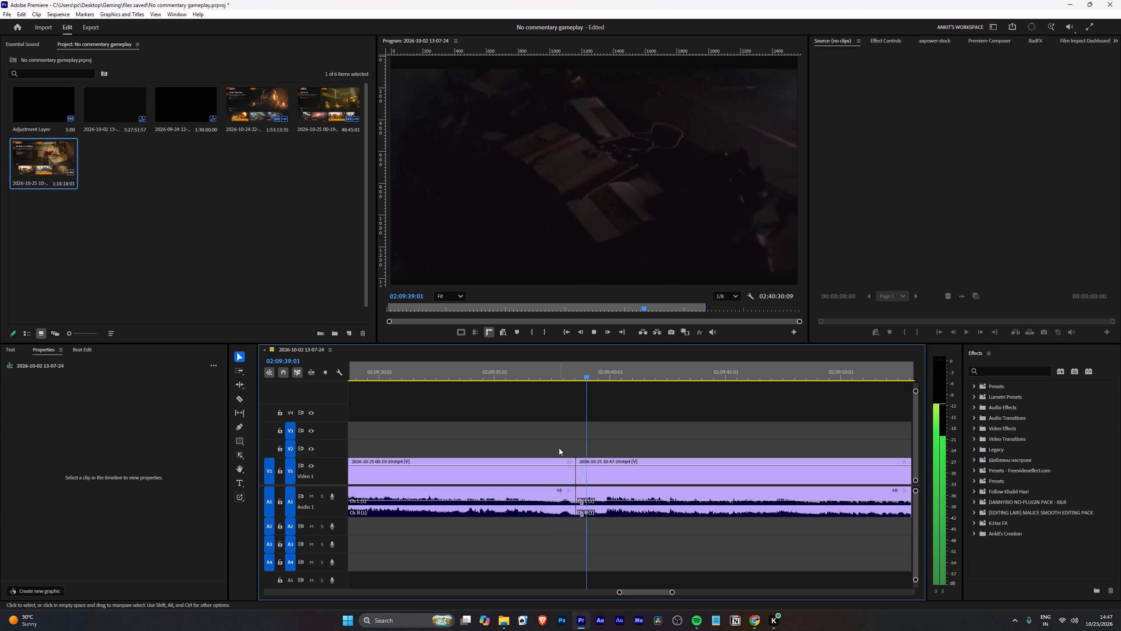
{"action": "scroll", "coordinate": [553, 462], "scroll_direction": "up", "scroll_amount": 11, "text": "alt"}
{"action": "key", "text": "space"}
{"action": "left_click", "coordinate": [606, 414]}
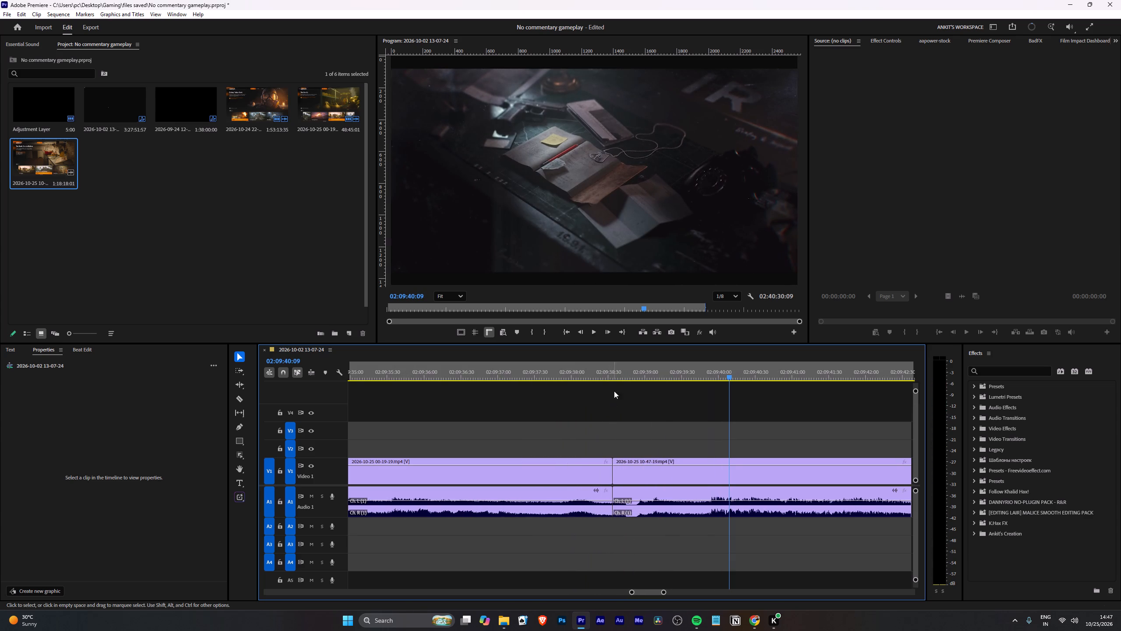
{"action": "left_click_drag", "start_coordinate": [614, 379], "coordinate": [640, 378]}
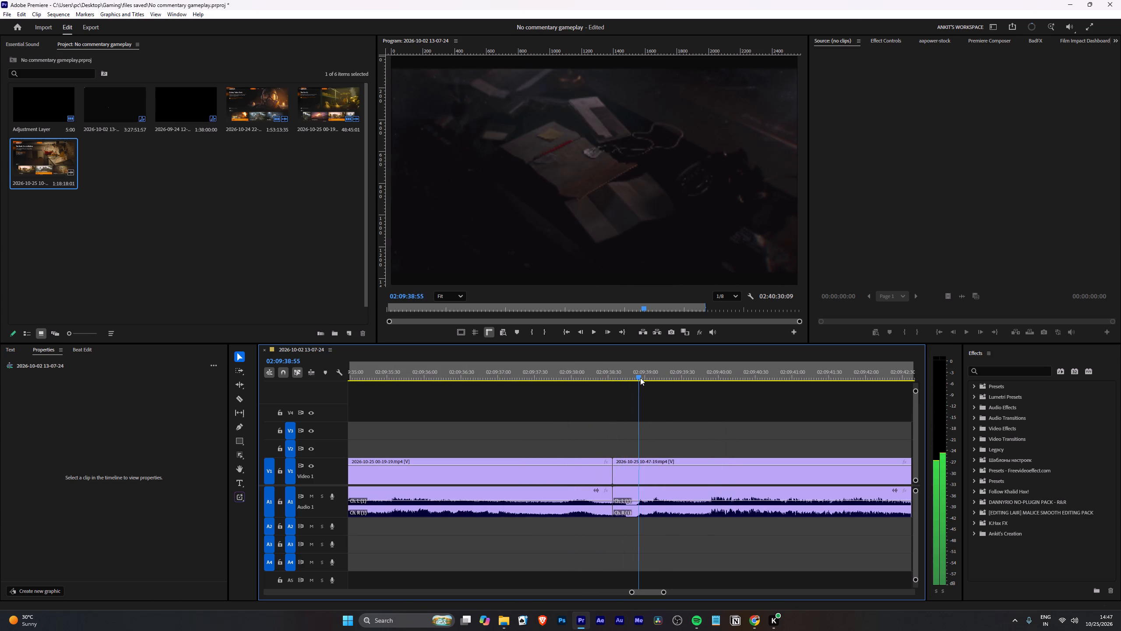
{"action": "left_click_drag", "start_coordinate": [640, 378], "coordinate": [630, 380]}
{"action": "key", "text": "space"}
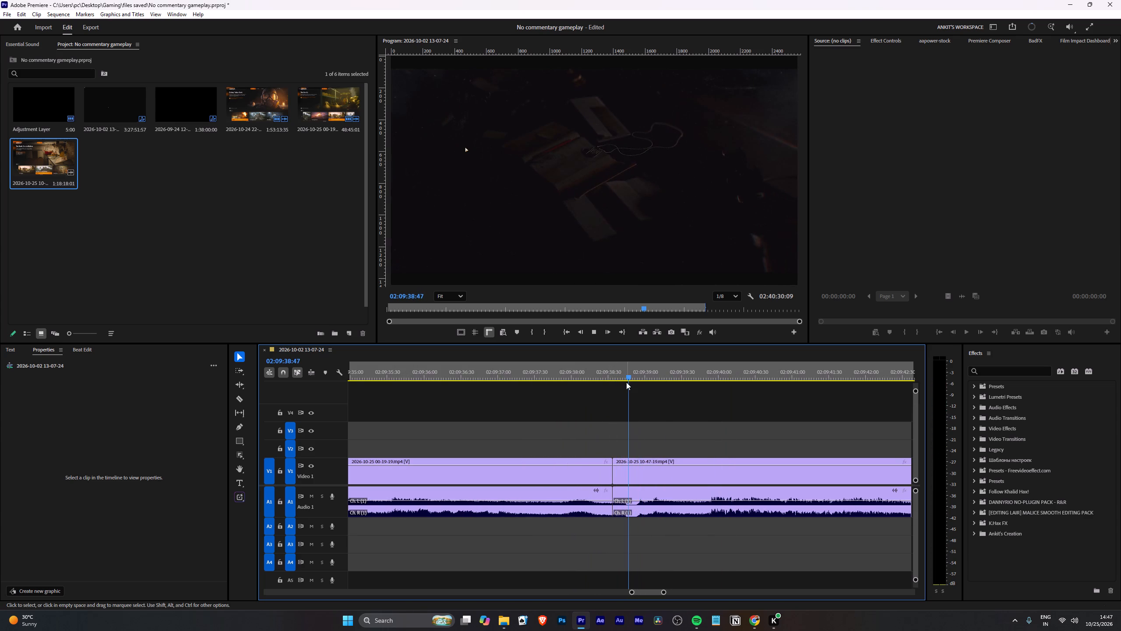
Review the briefing and following gameplay at increased playback speed up to 02:17:29:32.
{"action": "scroll", "coordinate": [623, 454], "scroll_direction": "down", "scroll_amount": 18, "text": "alt"}
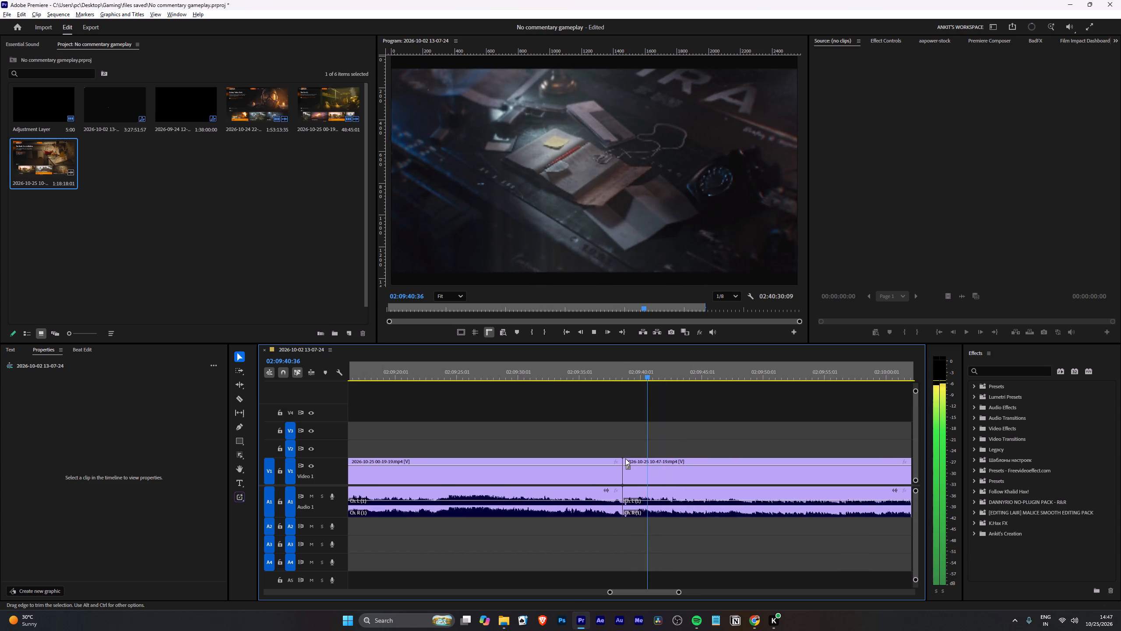
{"action": "scroll", "coordinate": [625, 458], "scroll_direction": "down", "scroll_amount": 19, "text": "alt"}
{"action": "type", "text": "ll"}
{"action": "key", "text": "l"}
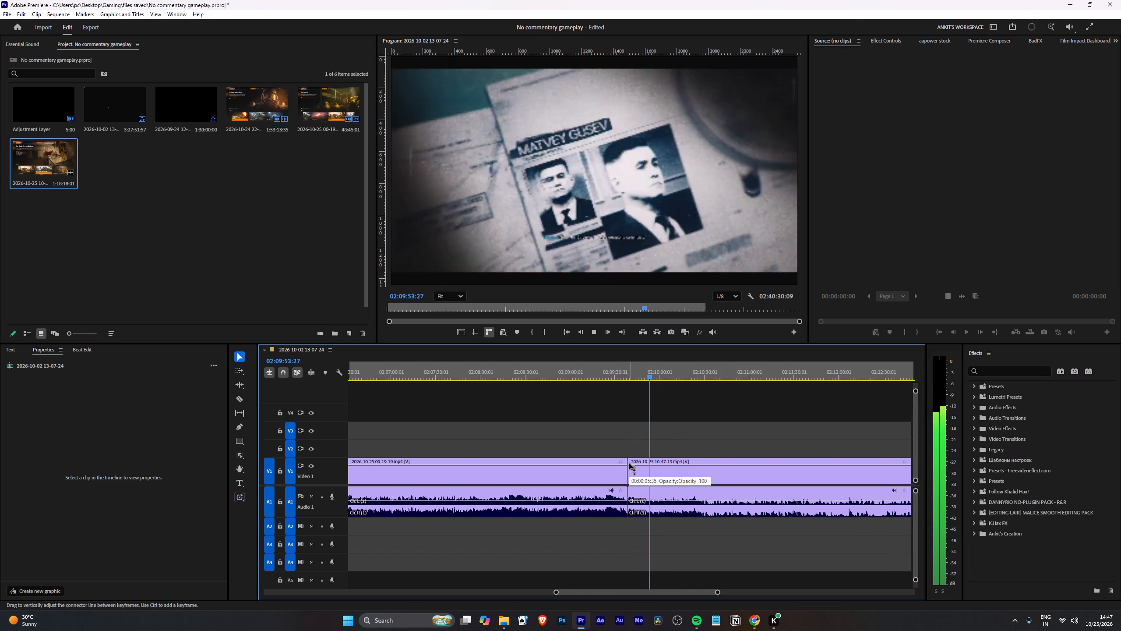
{"action": "key", "text": "l"}
{"action": "key", "text": "space"}
{"action": "type", "text": "l"}
{"action": "key", "text": "l"}
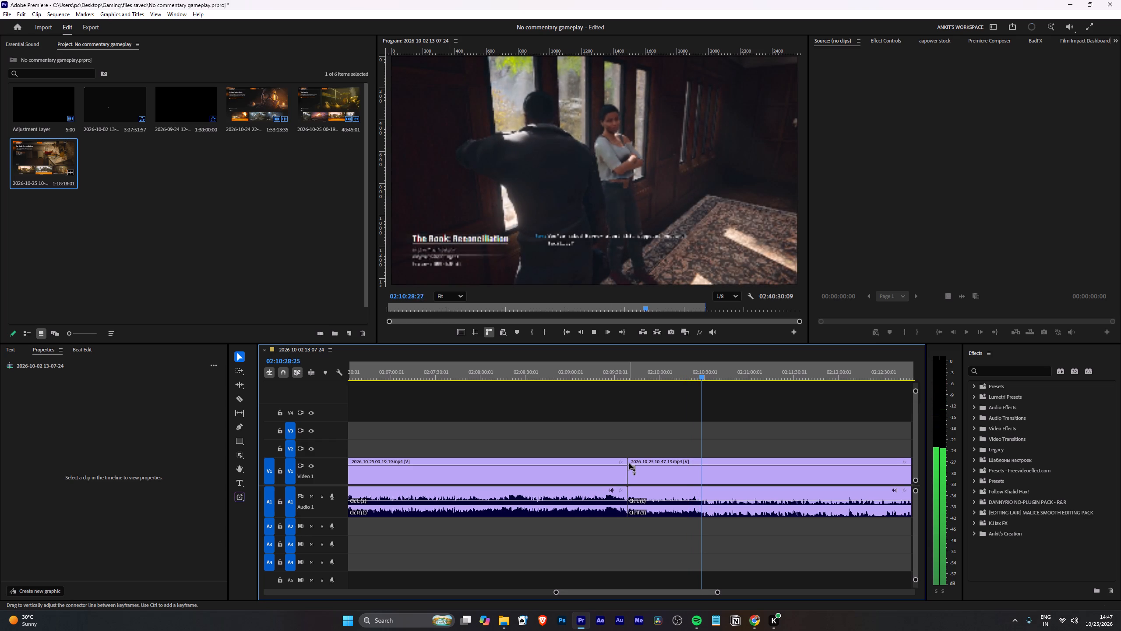
{"action": "key", "text": "l"}
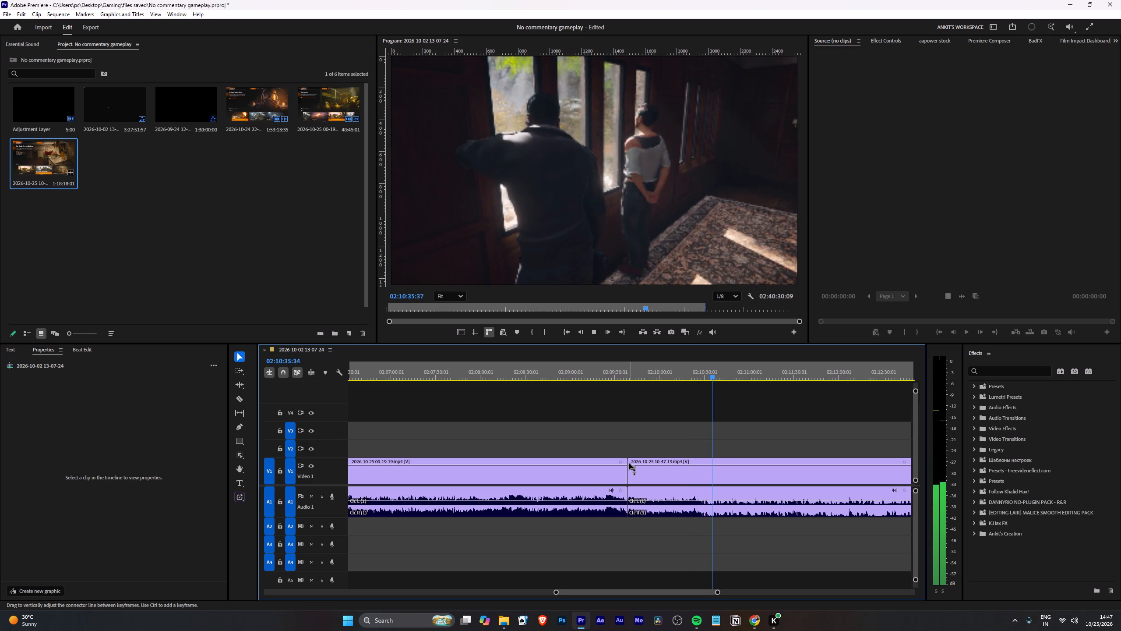
{"action": "key", "text": "l"}
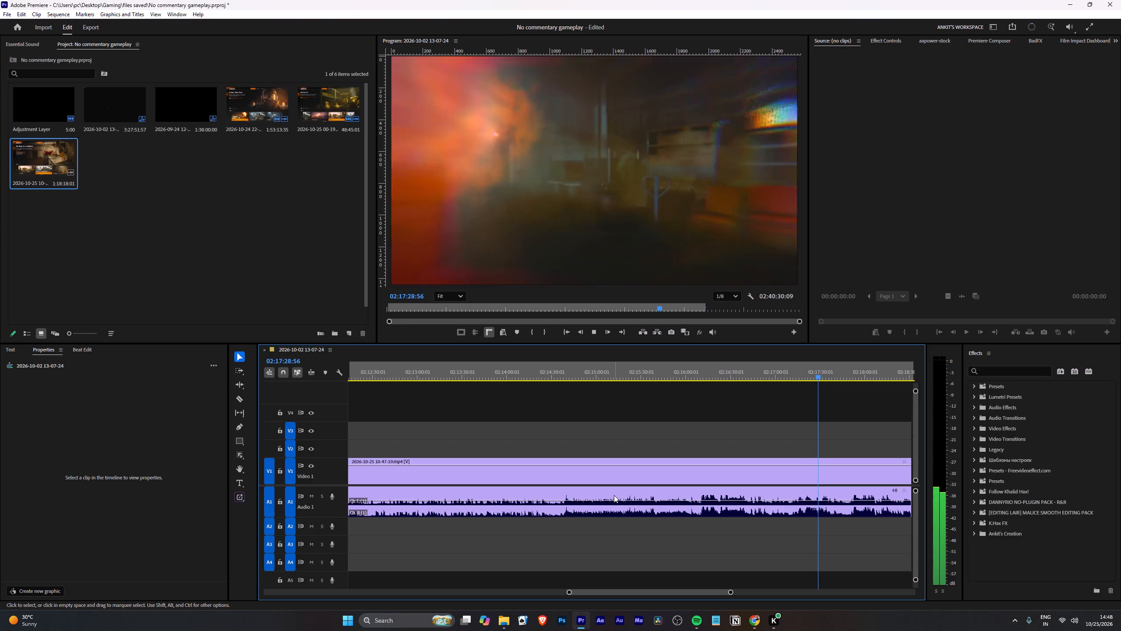
{"action": "key", "text": "space"}
Skim the last recording between about 02:46 and 03:01, sampling the gameplay and terminal puzzle to find where the usable attempt begins.
{"action": "scroll", "coordinate": [652, 486], "scroll_direction": "down", "scroll_amount": 5}
{"action": "scroll", "coordinate": [656, 484], "scroll_direction": "down", "scroll_amount": 20, "text": "alt"}
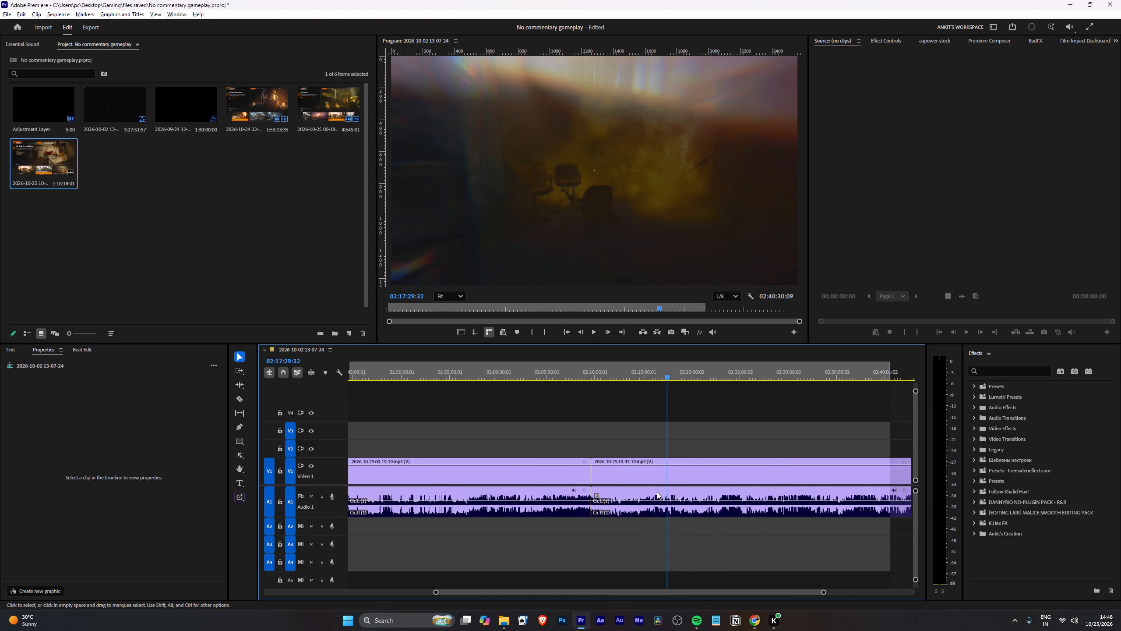
{"action": "scroll", "coordinate": [657, 492], "scroll_direction": "down", "scroll_amount": 11, "text": "alt"}
{"action": "scroll", "coordinate": [714, 489], "scroll_direction": "down", "scroll_amount": 14, "text": "alt"}
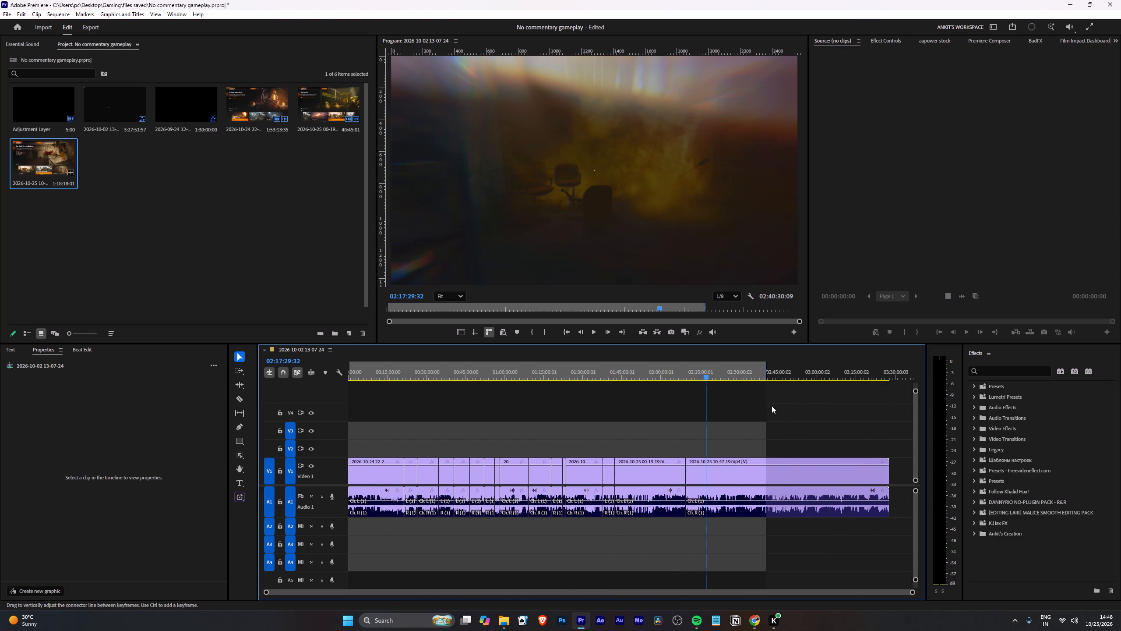
{"action": "left_click", "coordinate": [782, 372]}
{"action": "key", "text": "space"}
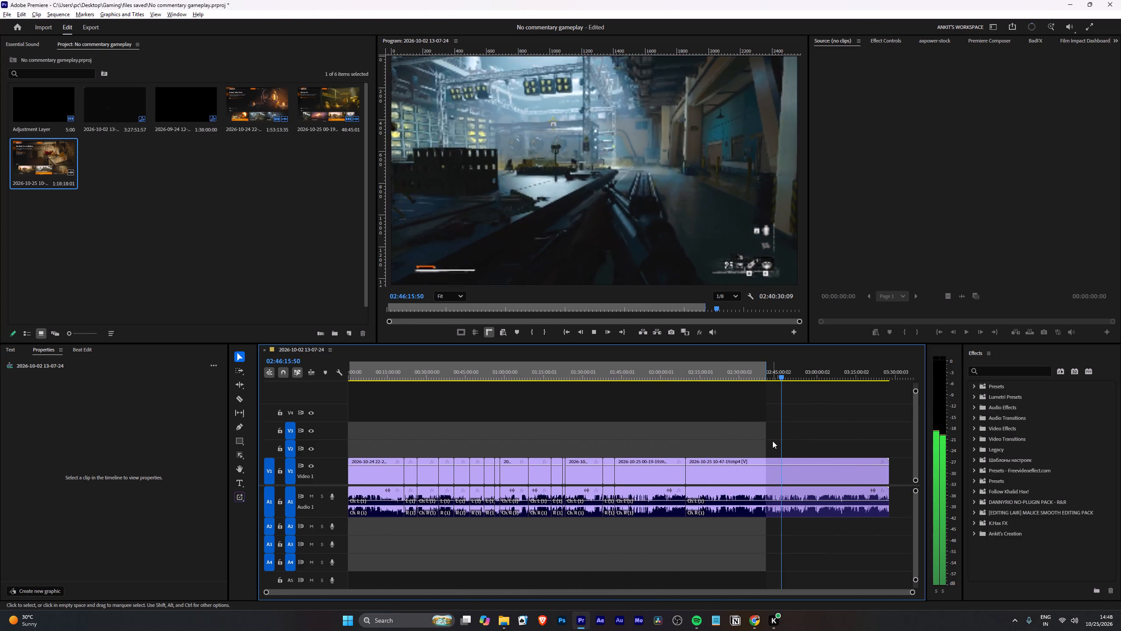
{"action": "scroll", "coordinate": [772, 441], "scroll_direction": "up", "scroll_amount": 3, "text": "alt"}
{"action": "scroll", "coordinate": [775, 415], "scroll_direction": "down", "scroll_amount": 5}
{"action": "scroll", "coordinate": [788, 436], "scroll_direction": "up", "scroll_amount": 4, "text": "alt"}
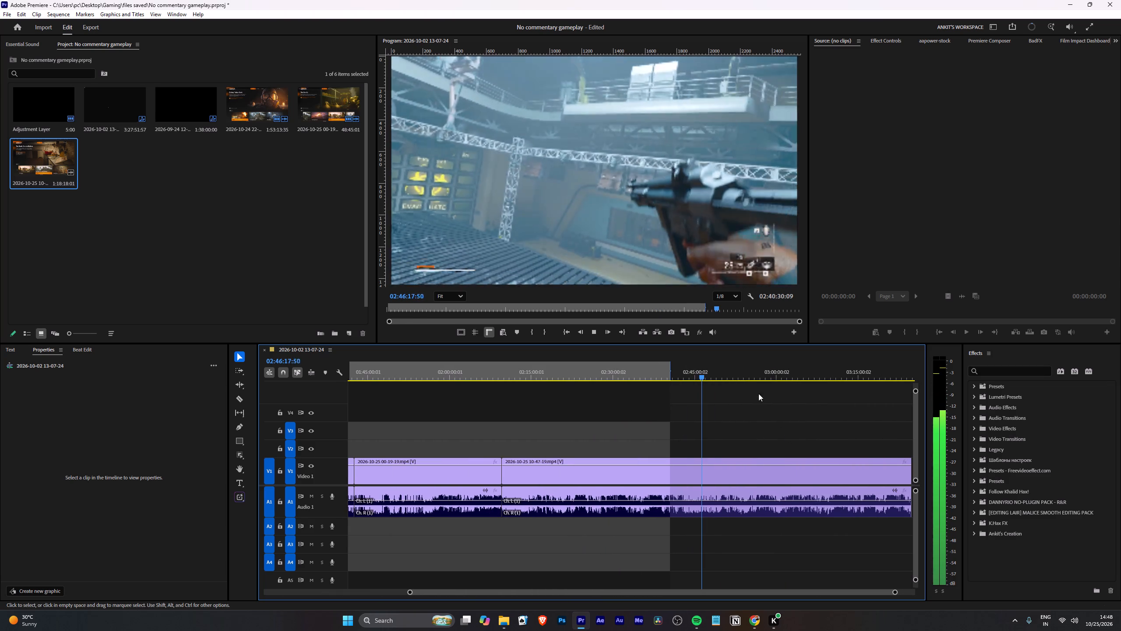
{"action": "left_click_drag", "start_coordinate": [694, 373], "coordinate": [758, 373]}
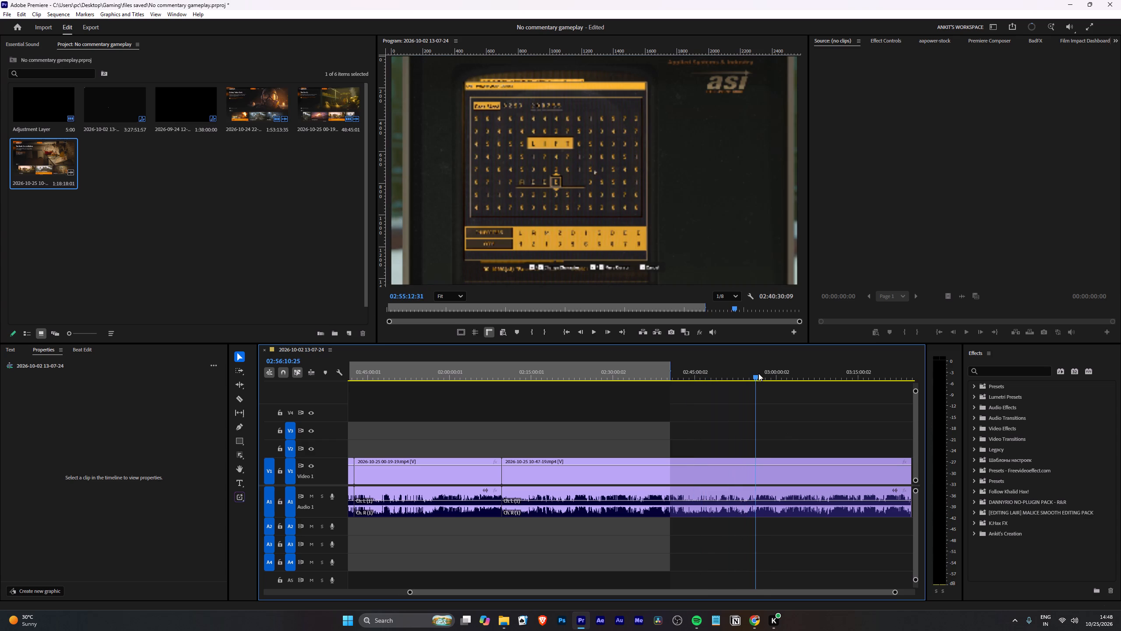
{"action": "left_click_drag", "start_coordinate": [758, 373], "coordinate": [780, 370]}
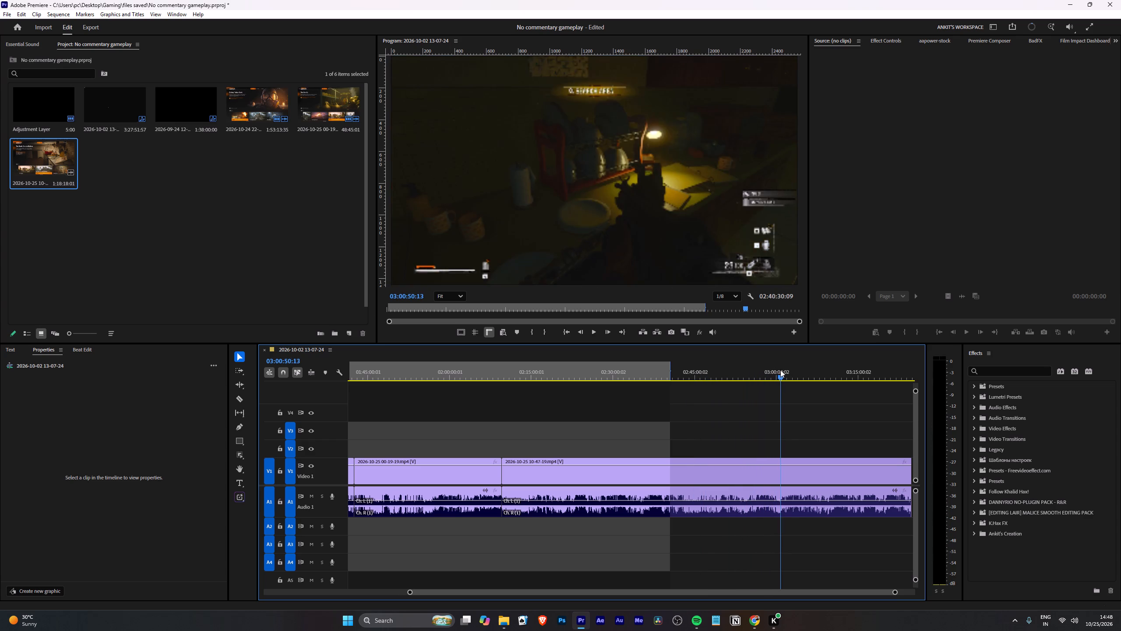
{"action": "left_click_drag", "start_coordinate": [780, 370], "coordinate": [747, 372]}
{"action": "scroll", "coordinate": [735, 398], "scroll_direction": "down", "scroll_amount": 4}
{"action": "scroll", "coordinate": [770, 420], "scroll_direction": "up", "scroll_amount": 4, "text": "alt"}
{"action": "scroll", "coordinate": [704, 408], "scroll_direction": "down", "scroll_amount": 5}
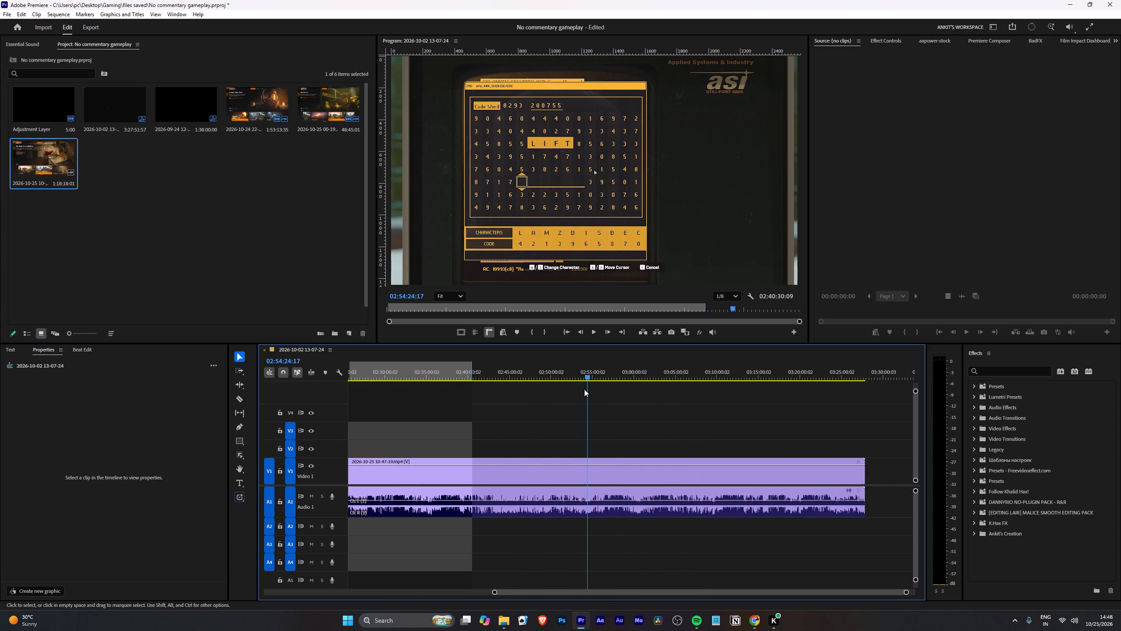
{"action": "left_click_drag", "start_coordinate": [582, 373], "coordinate": [548, 383]}
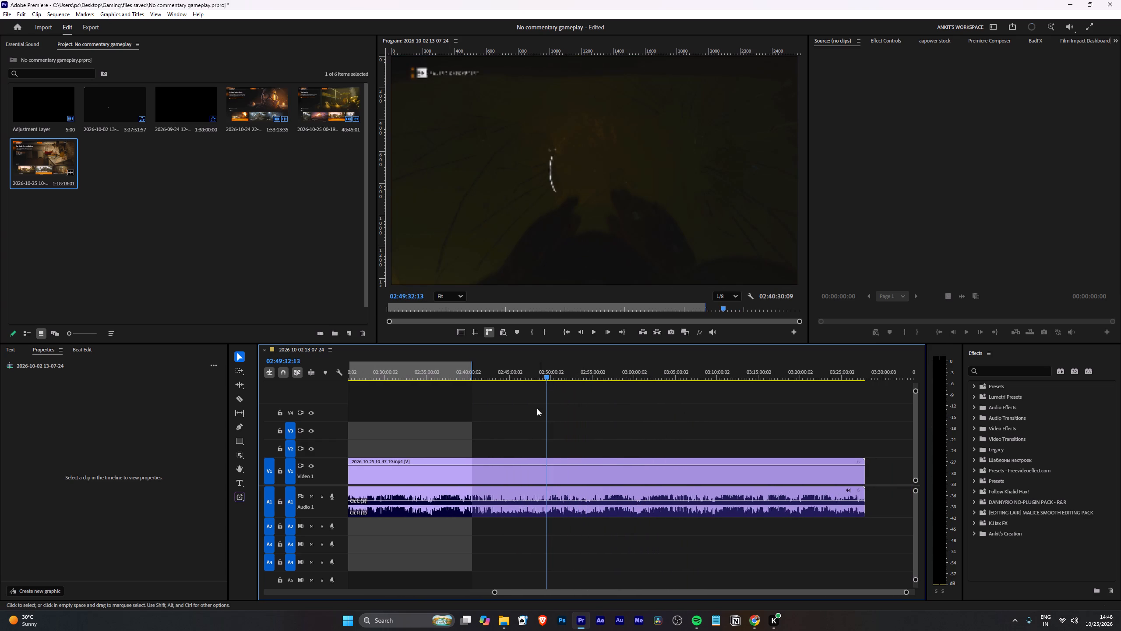
Examine the last recording from 02:45:23 to 02:49:41 more closely to locate where the mission is restarted.
{"action": "scroll", "coordinate": [535, 415], "scroll_direction": "up", "scroll_amount": 8, "text": "alt"}
{"action": "left_click", "coordinate": [512, 378]}
{"action": "left_click", "coordinate": [484, 370]}
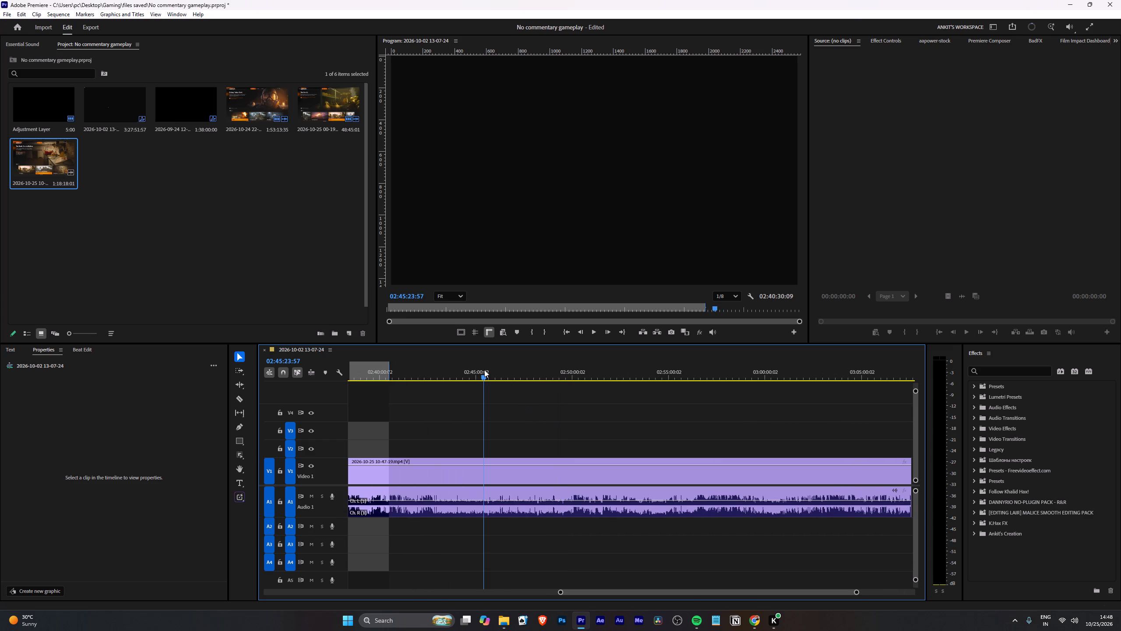
{"action": "key", "text": "space"}
{"action": "scroll", "coordinate": [479, 426], "scroll_direction": "up", "scroll_amount": 2, "text": "alt"}
{"action": "scroll", "coordinate": [486, 428], "scroll_direction": "up", "scroll_amount": 3}
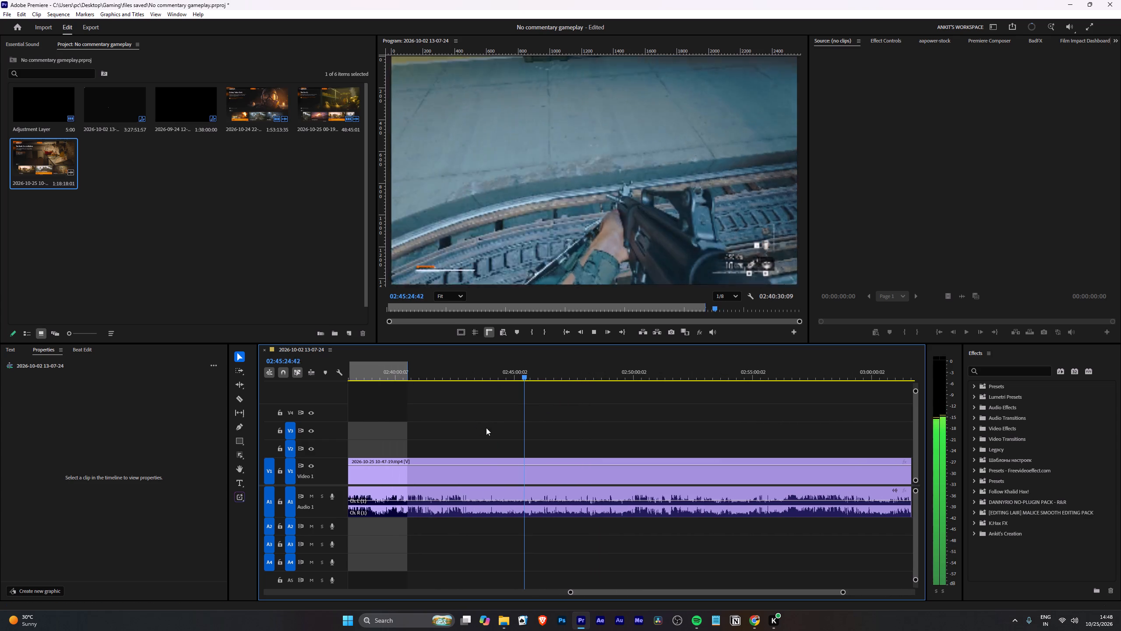
{"action": "scroll", "coordinate": [511, 433], "scroll_direction": "up", "scroll_amount": 2, "text": "alt"}
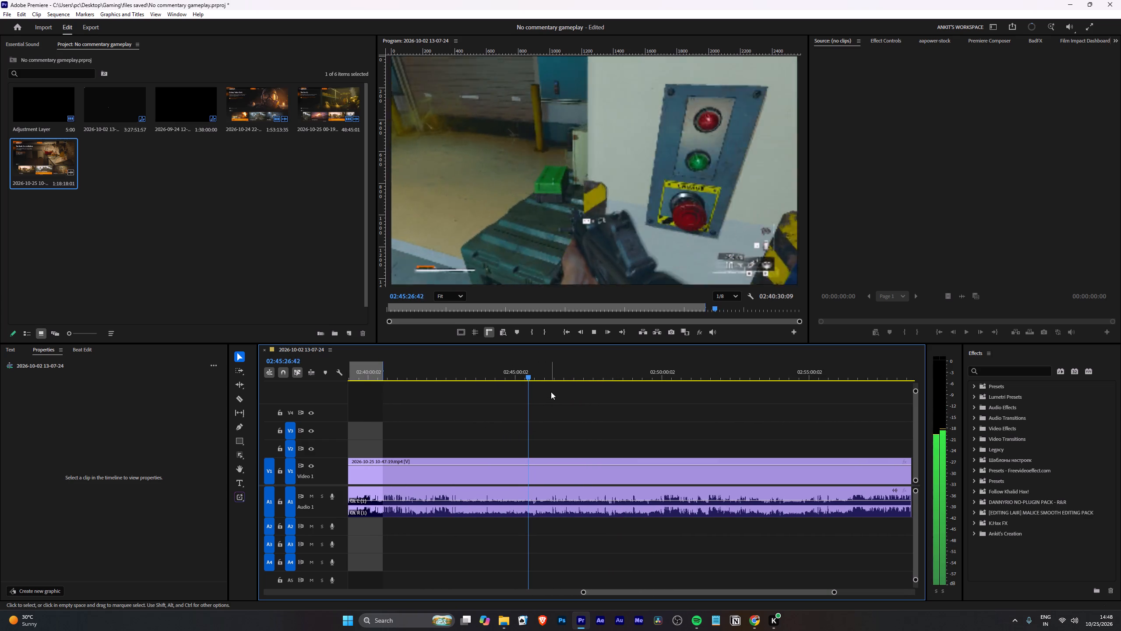
{"action": "left_click", "coordinate": [563, 372]}
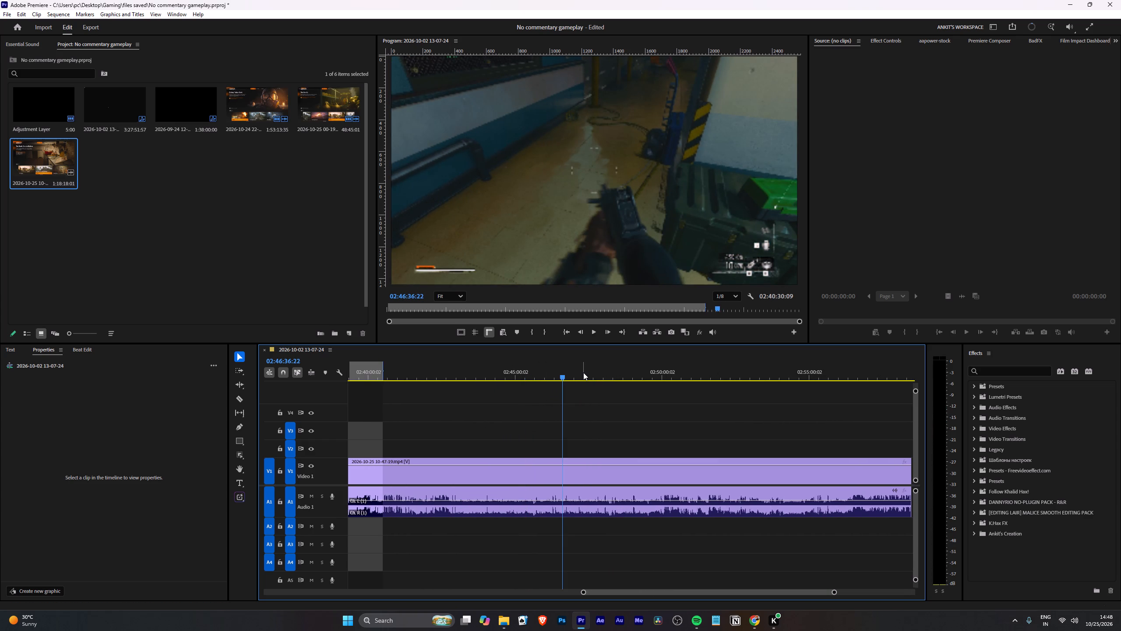
{"action": "left_click_drag", "start_coordinate": [586, 377], "coordinate": [590, 377]}
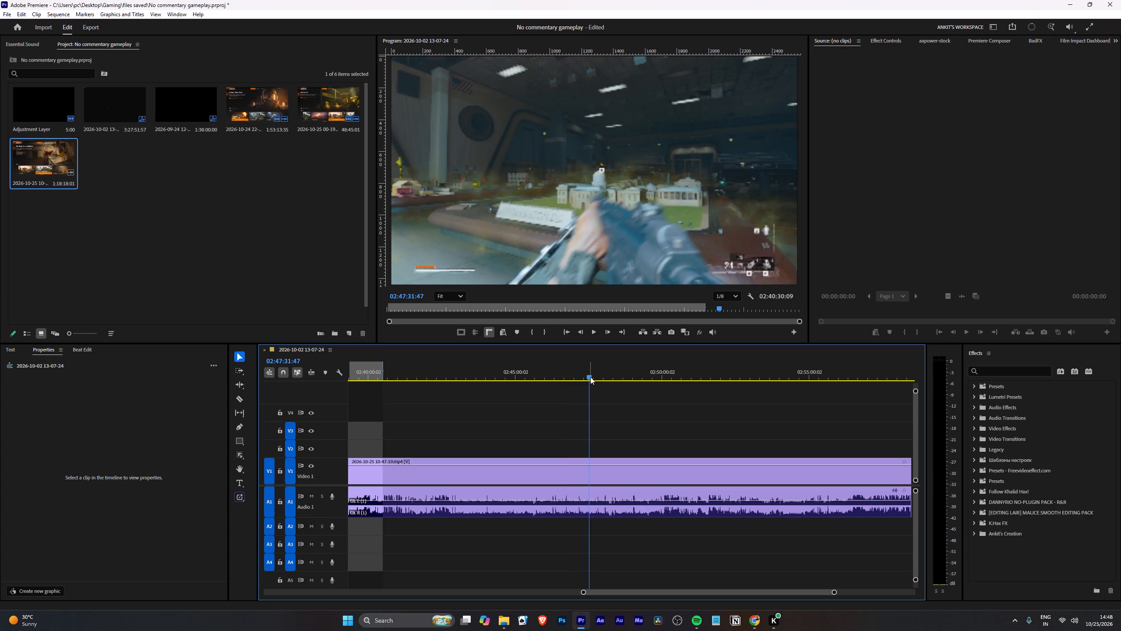
{"action": "key", "text": "l"}
{"action": "key", "text": "l"}
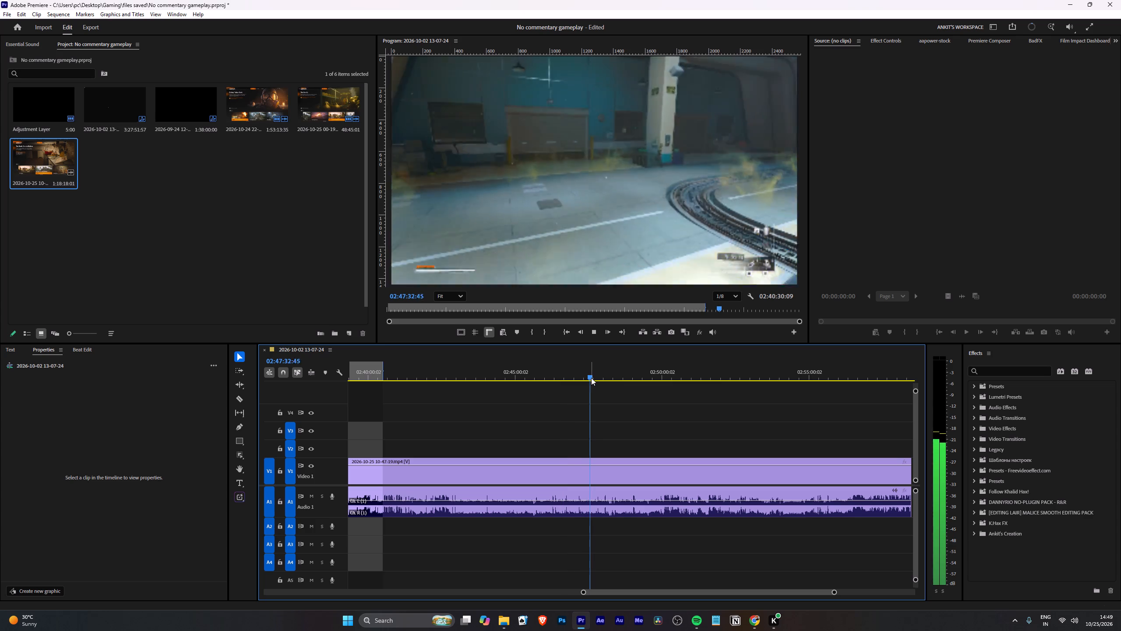
{"action": "left_click_drag", "start_coordinate": [619, 381], "coordinate": [626, 378]}
{"action": "left_click", "coordinate": [627, 376]}
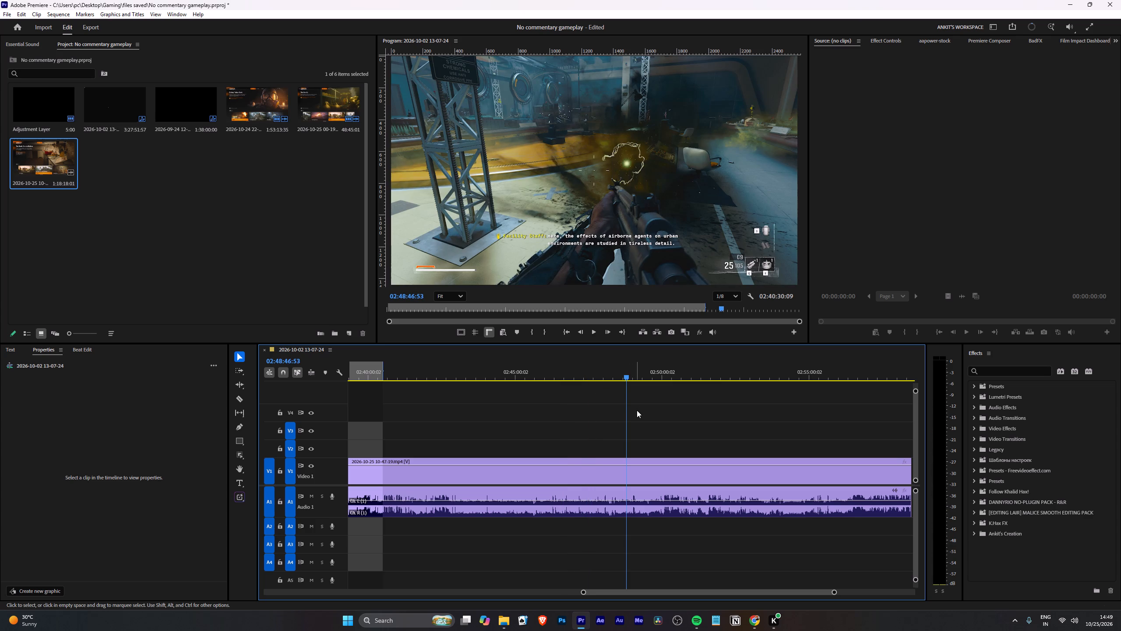
{"action": "key", "text": "l"}
{"action": "left_click", "coordinate": [645, 378]}
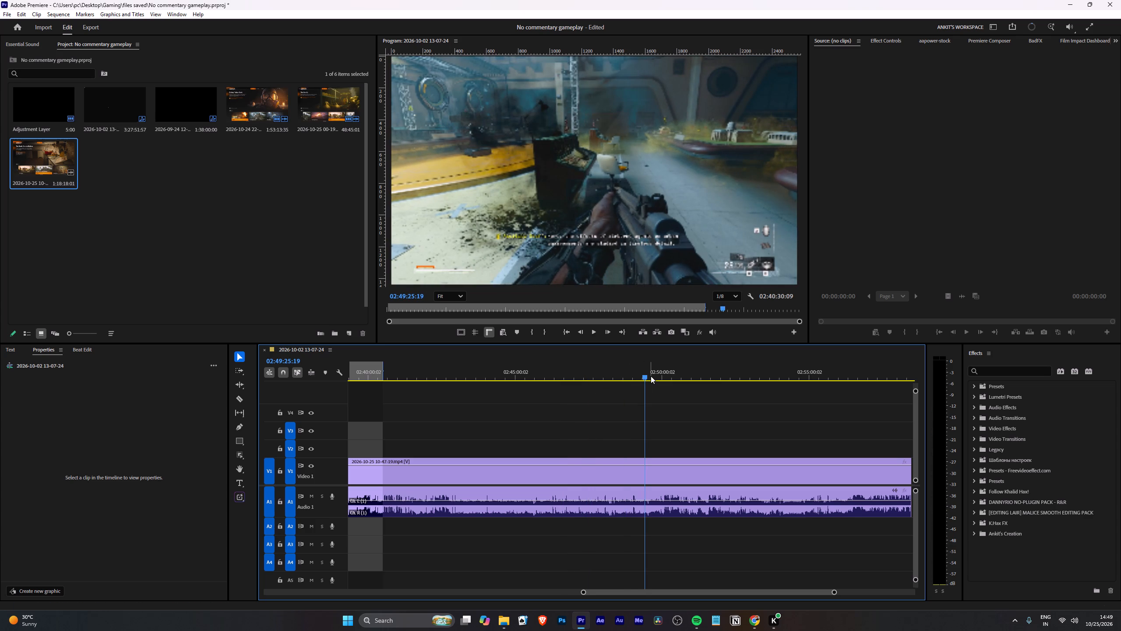
{"action": "left_click", "coordinate": [654, 374]}
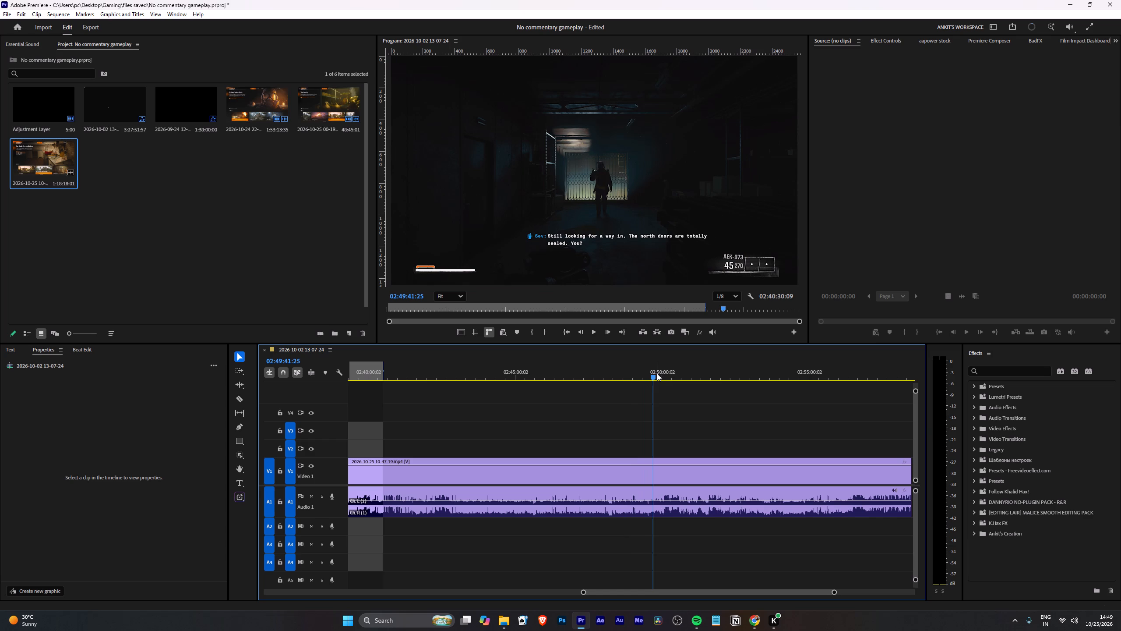
Ripple-trim the last recording's start up to the black frame just after the Restart Mission dialog near 02:49:31, removing the earlier attempt.
{"action": "scroll", "coordinate": [656, 443], "scroll_direction": "up", "scroll_amount": 10, "text": "alt"}
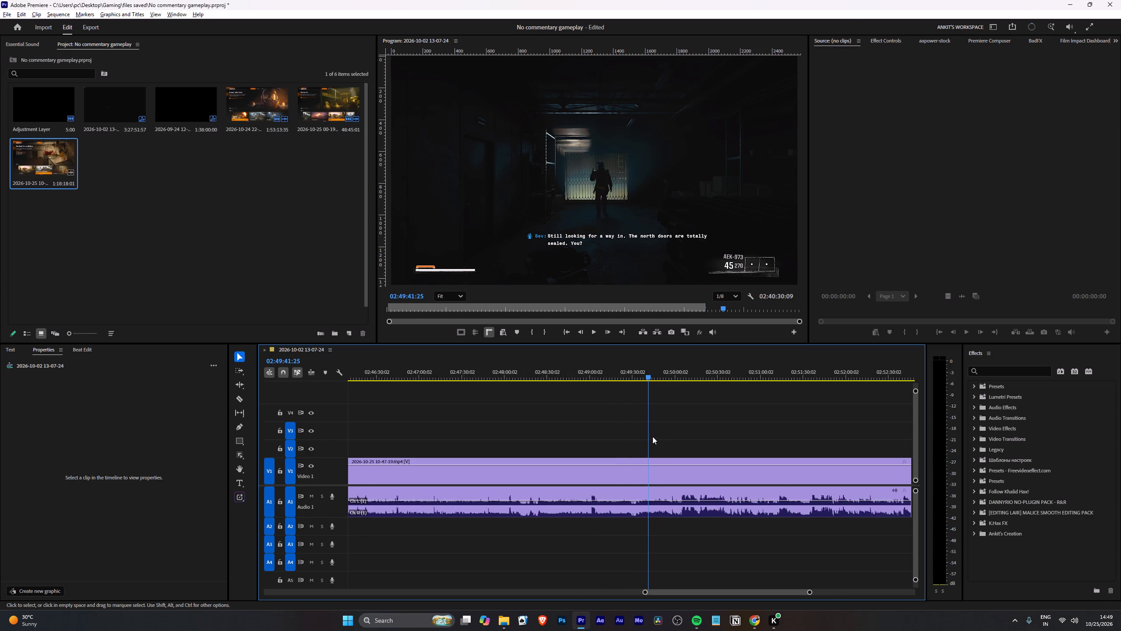
{"action": "scroll", "coordinate": [652, 436], "scroll_direction": "up", "scroll_amount": 13, "text": "alt"}
{"action": "left_click", "coordinate": [621, 364]}
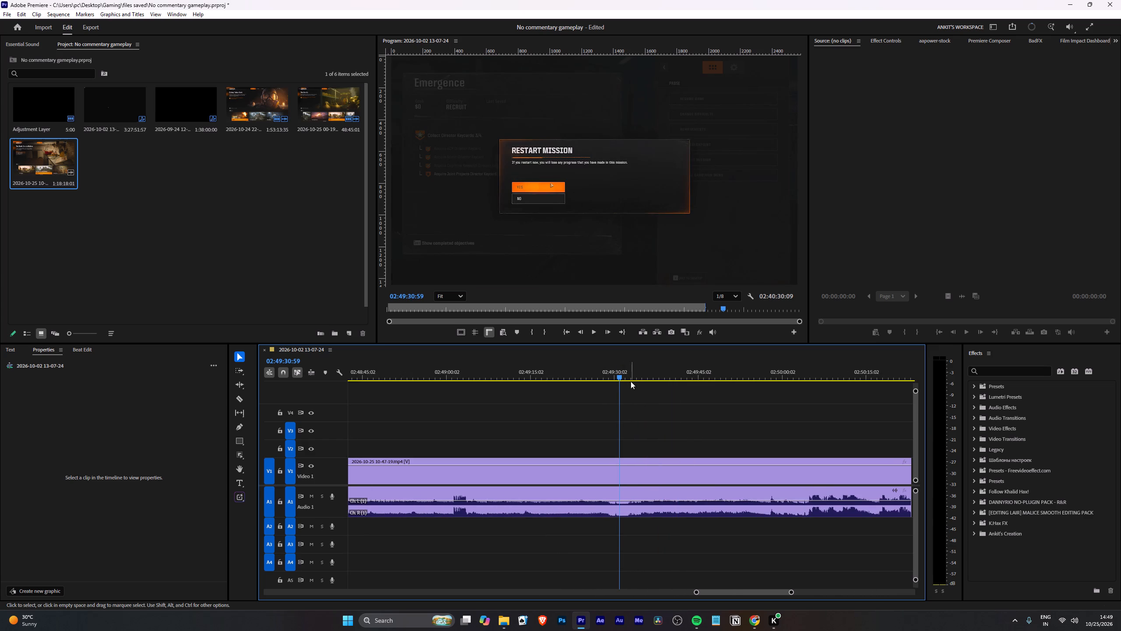
{"action": "key", "text": "space"}
{"action": "key", "text": "space"}
{"action": "type", "text": "q"}
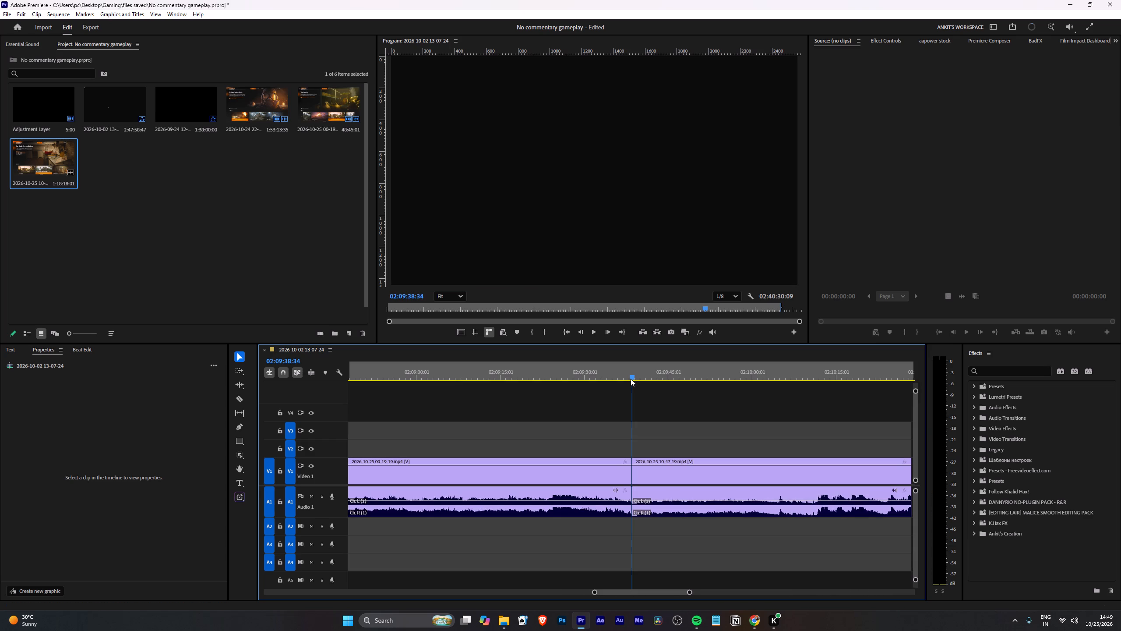
Step back several frames before the 02:09:38:34 join and play across it to check the cut into the restarted mission.
{"action": "key", "text": "Left"}
{"action": "key", "text": "Left"}
{"action": "key", "text": "Left"}
{"action": "key", "text": "Left"}
{"action": "key", "text": "Left"}
{"action": "key", "text": "Left"}
{"action": "key", "text": "Left"}
{"action": "key", "text": "Left"}
{"action": "key", "text": "Left"}
{"action": "key", "text": "Left"}
{"action": "key", "text": "Left"}
{"action": "key", "text": "Left"}
{"action": "key", "text": "Left"}
{"action": "key", "text": "Left"}
{"action": "key", "text": "Left"}
{"action": "key", "text": "Left"}
{"action": "key", "text": "Left"}
{"action": "key", "text": "Left"}
{"action": "key", "text": "Left"}
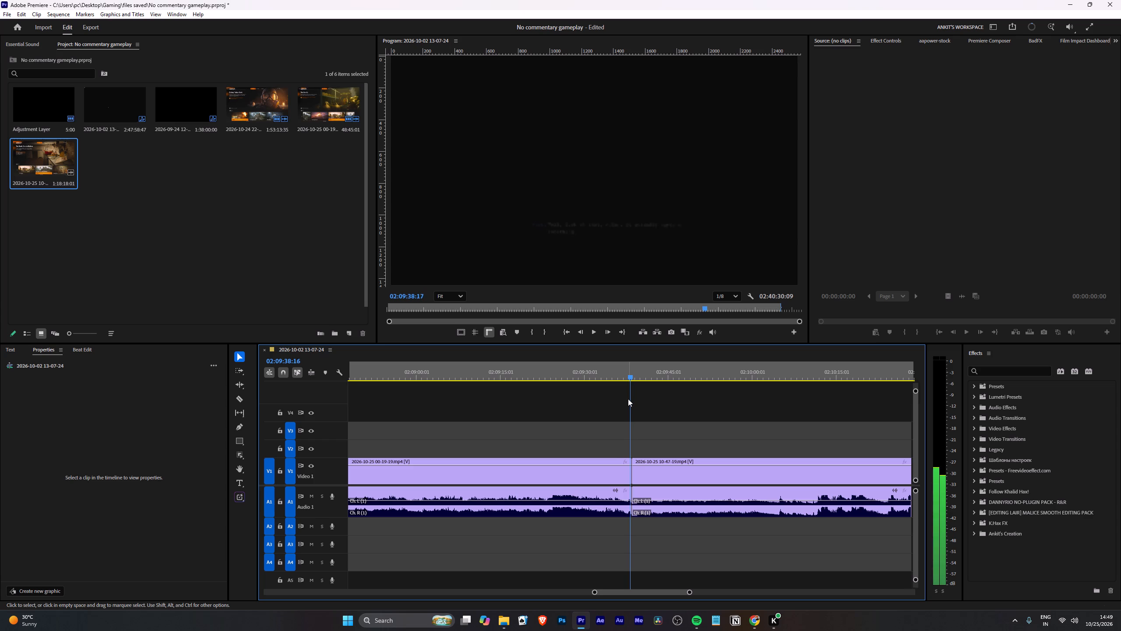
{"action": "key", "text": "space"}
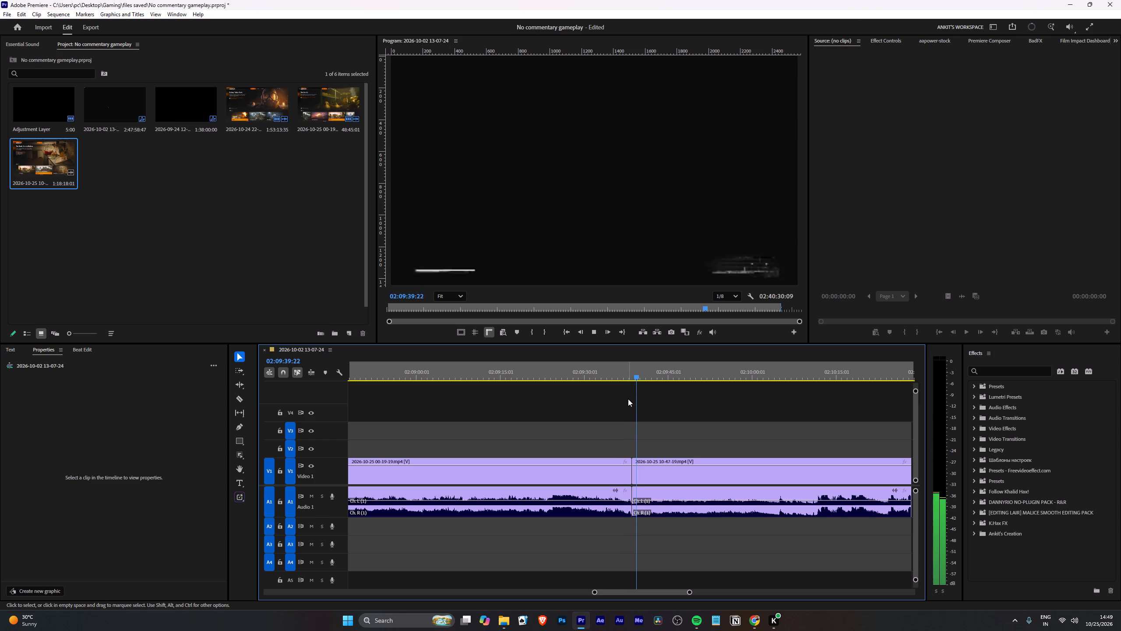
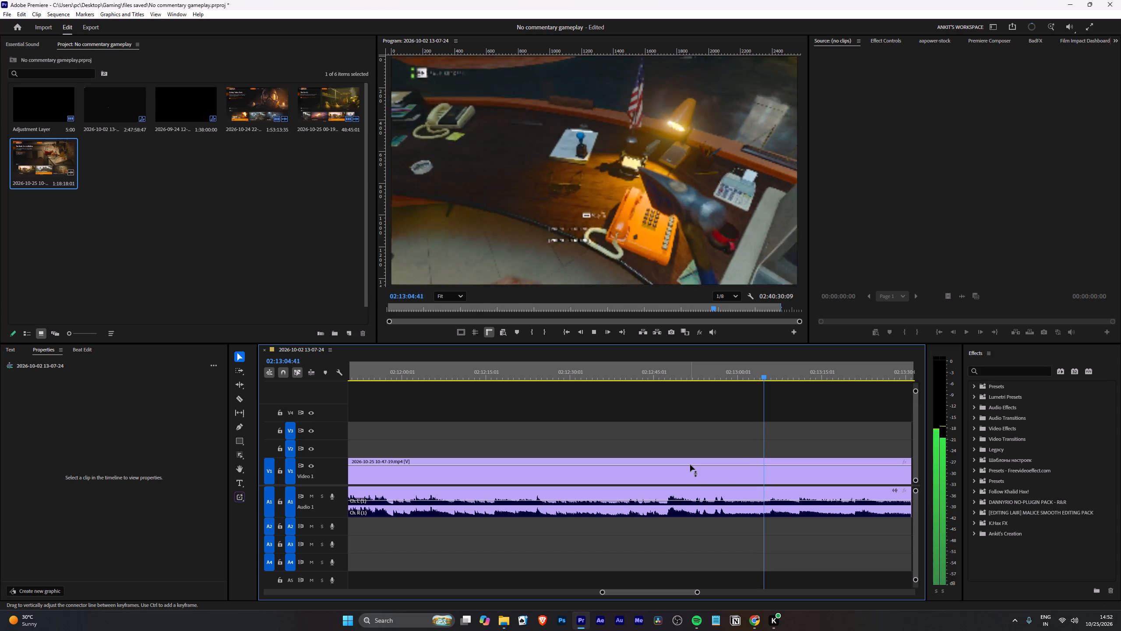
Review the restarted mission at accelerated playback from about 02:13:04 to 02:16:33, checking the desk, cipher and combat gameplay for unwanted footage.
{"action": "key", "text": "l"}
{"action": "key", "text": "l"}
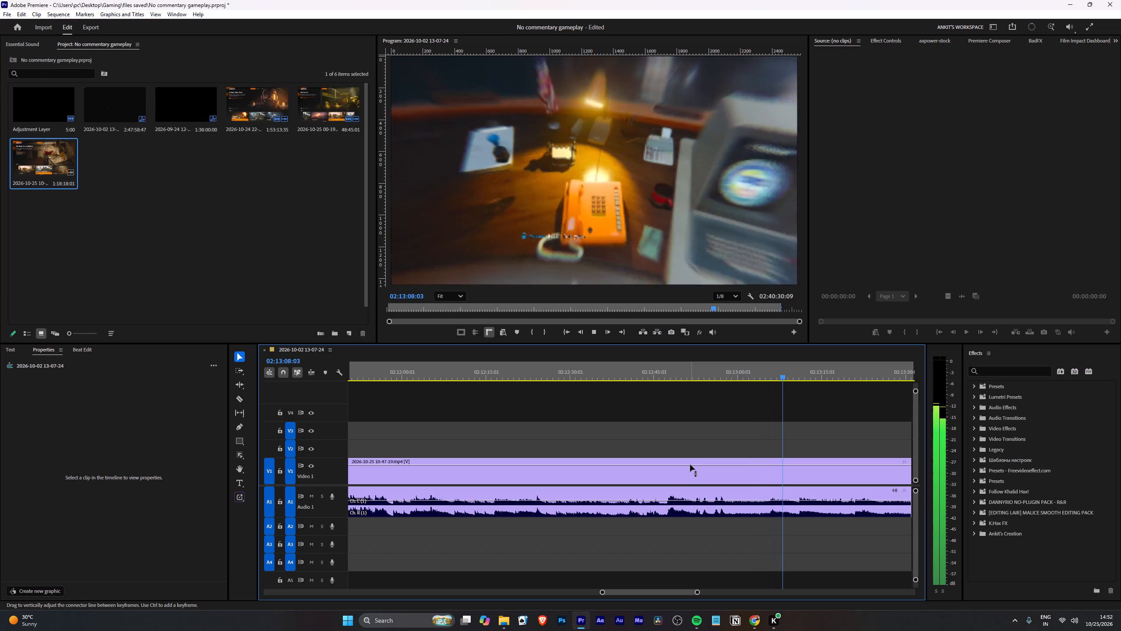
{"action": "key", "text": "l"}
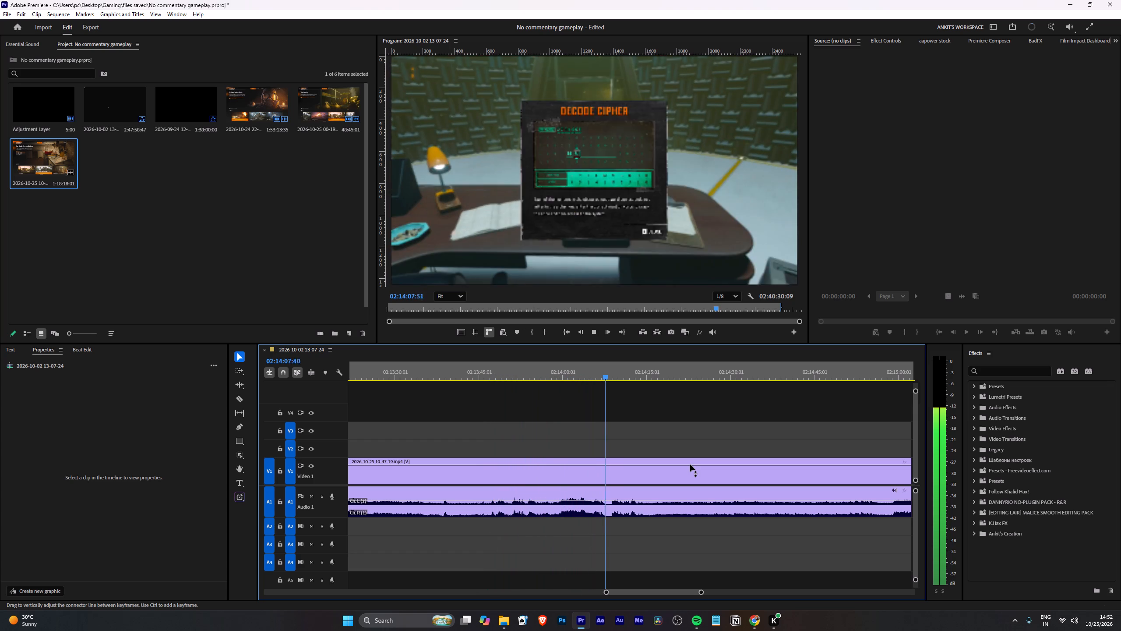
{"action": "key", "text": "l"}
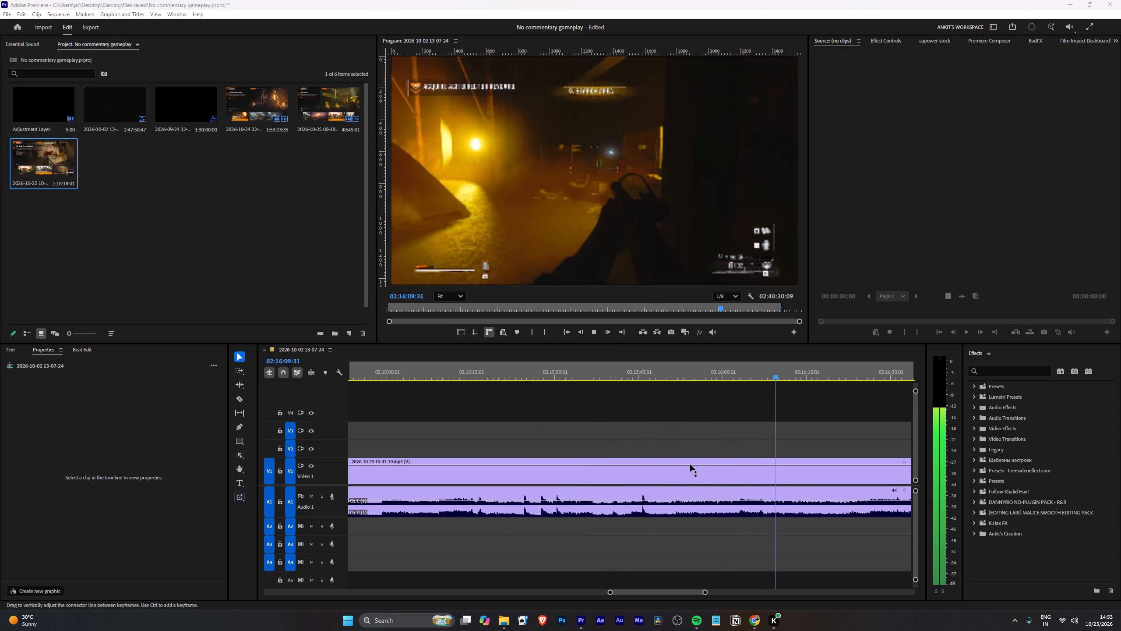
{"action": "type", "text": "kl"}
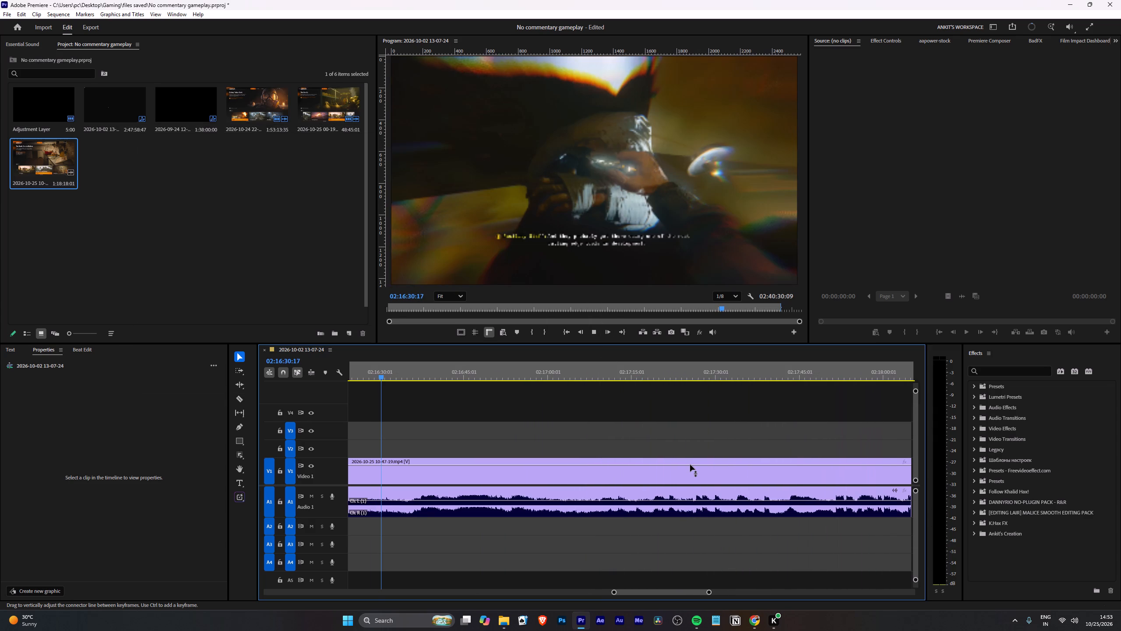
{"action": "key", "text": "l"}
{"action": "key", "text": "l"}
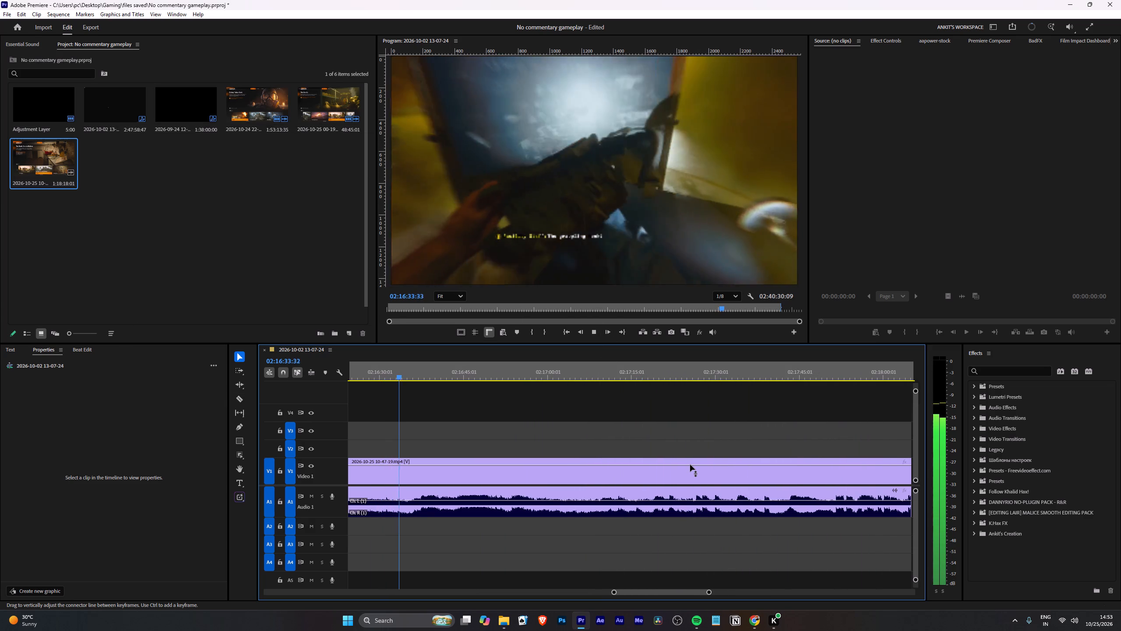
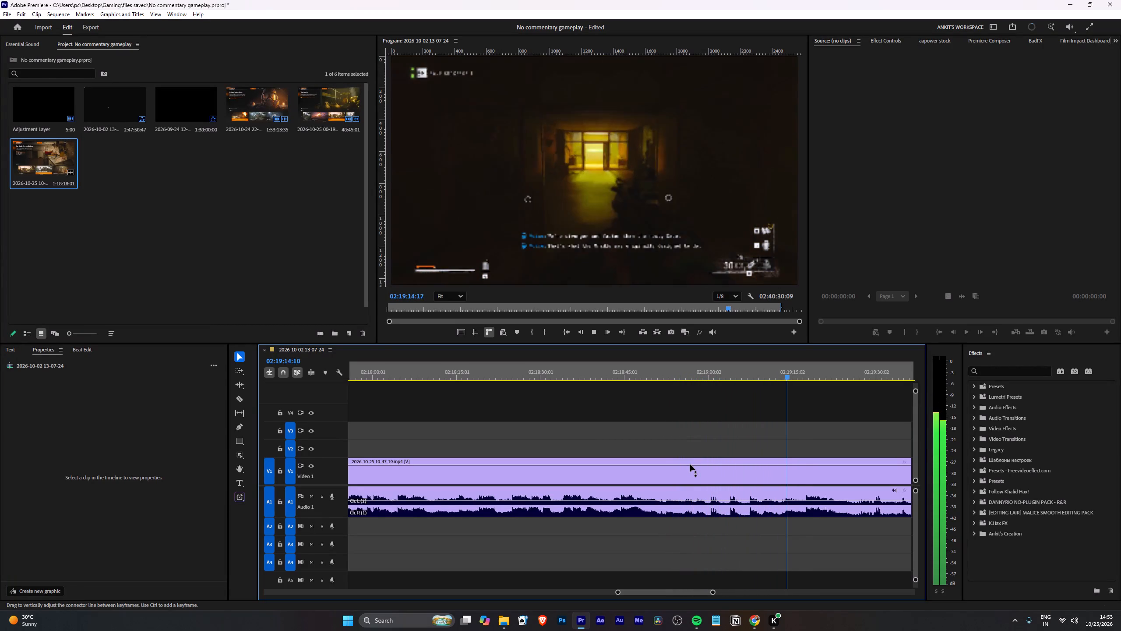
Review the mission footage at accelerated playback from about 02:19:14 to 02:20:34, checking the corridor and lobby gameplay for unwanted sections.
{"action": "type", "text": "kl"}
{"action": "key", "text": "l"}
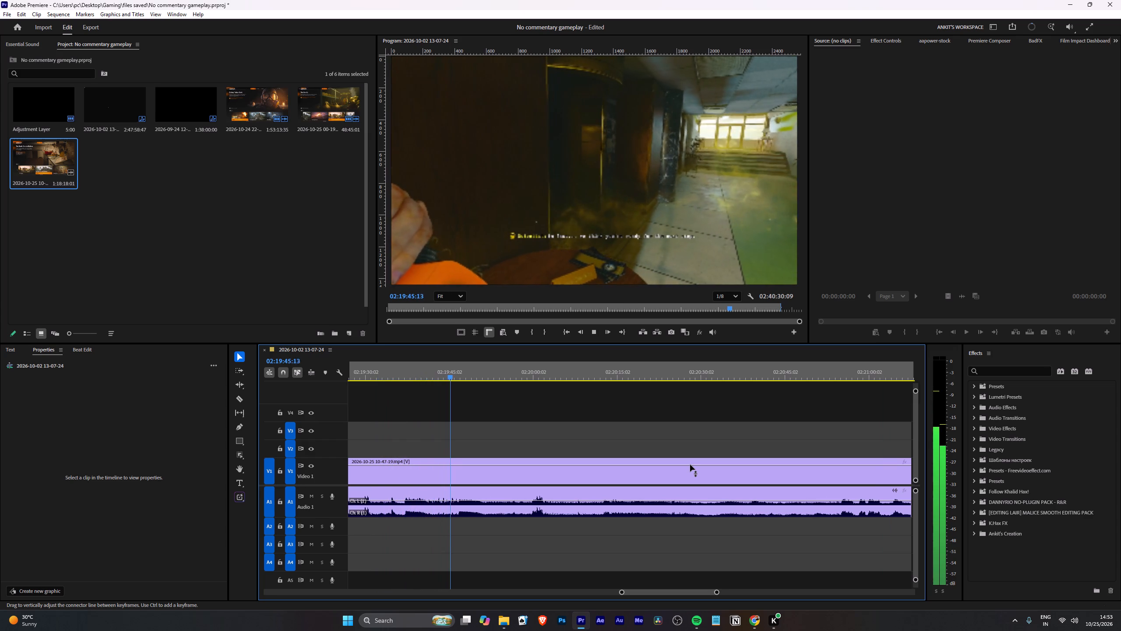
{"action": "key", "text": "l"}
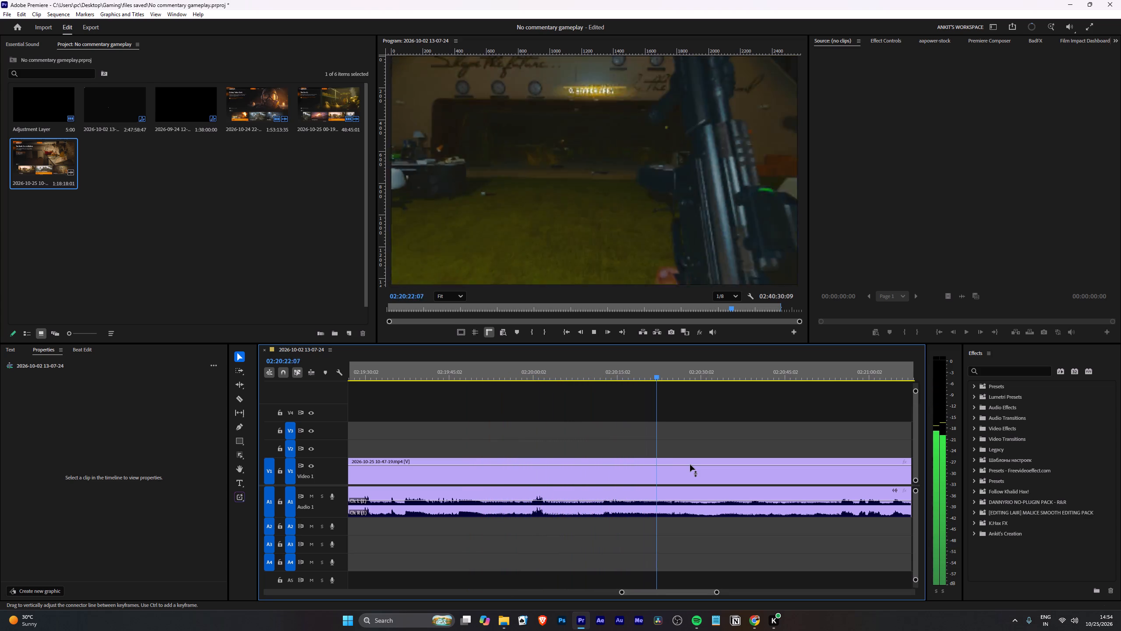
{"action": "key", "text": "l"}
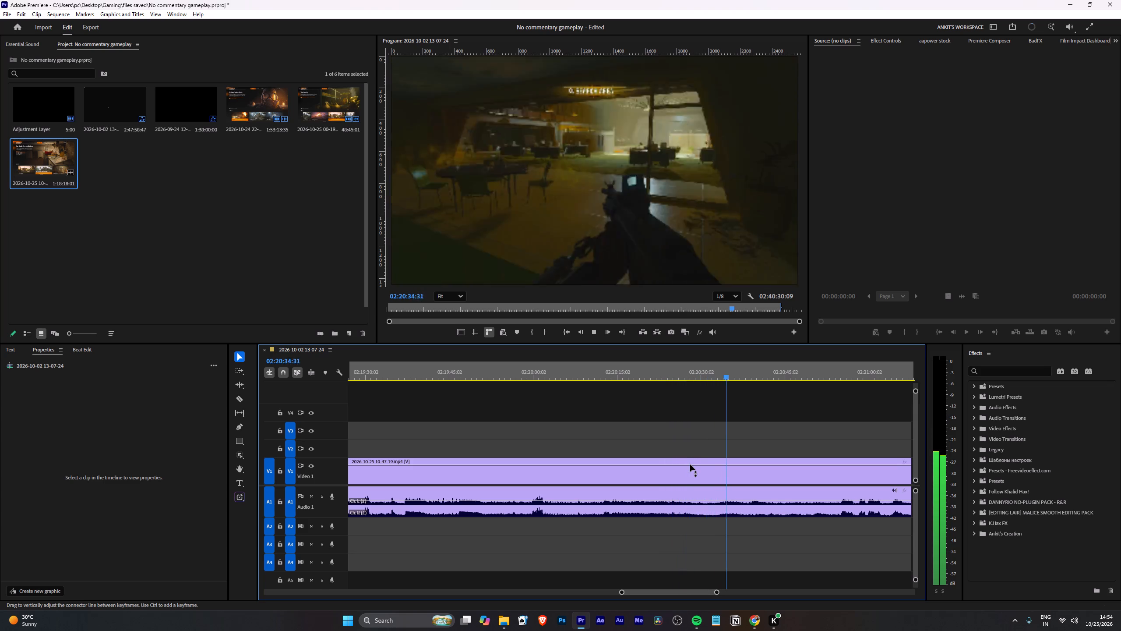
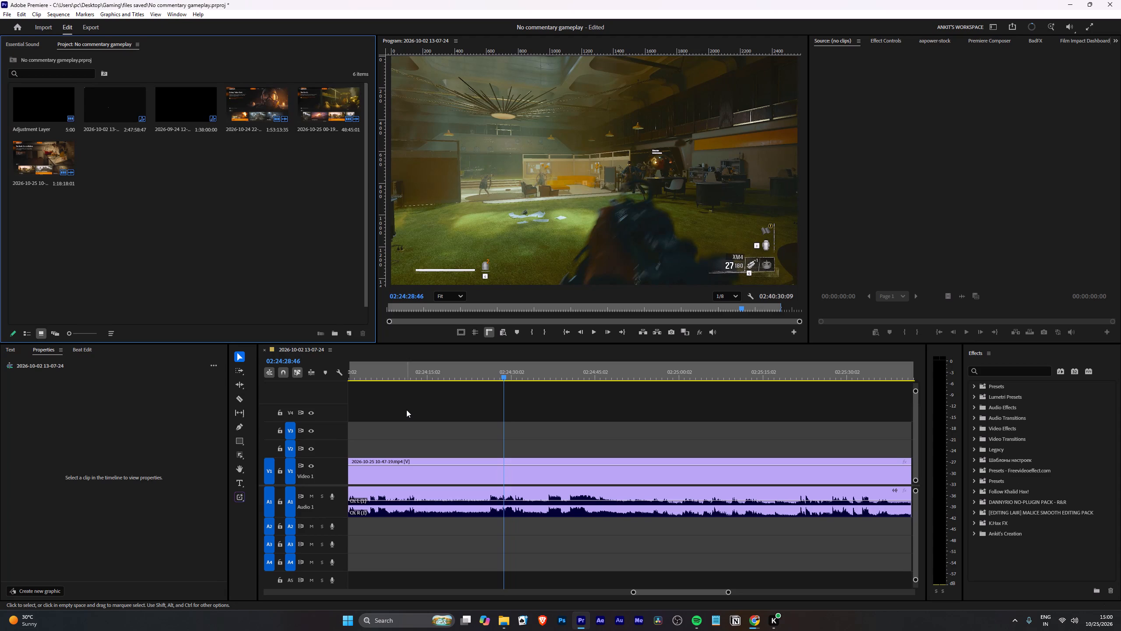
Play the gameplay sequence onward from the current playhead position at increased speed to review the footage.
{"action": "key", "text": "space"}
{"action": "key", "text": "l"}
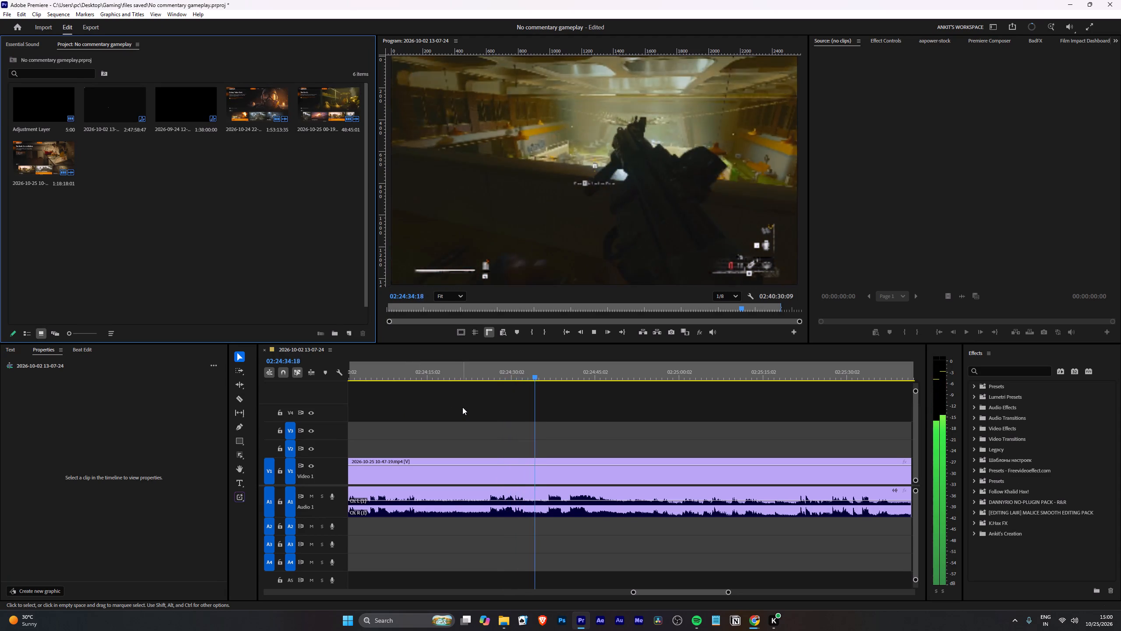
{"action": "type", "text": "ll"}
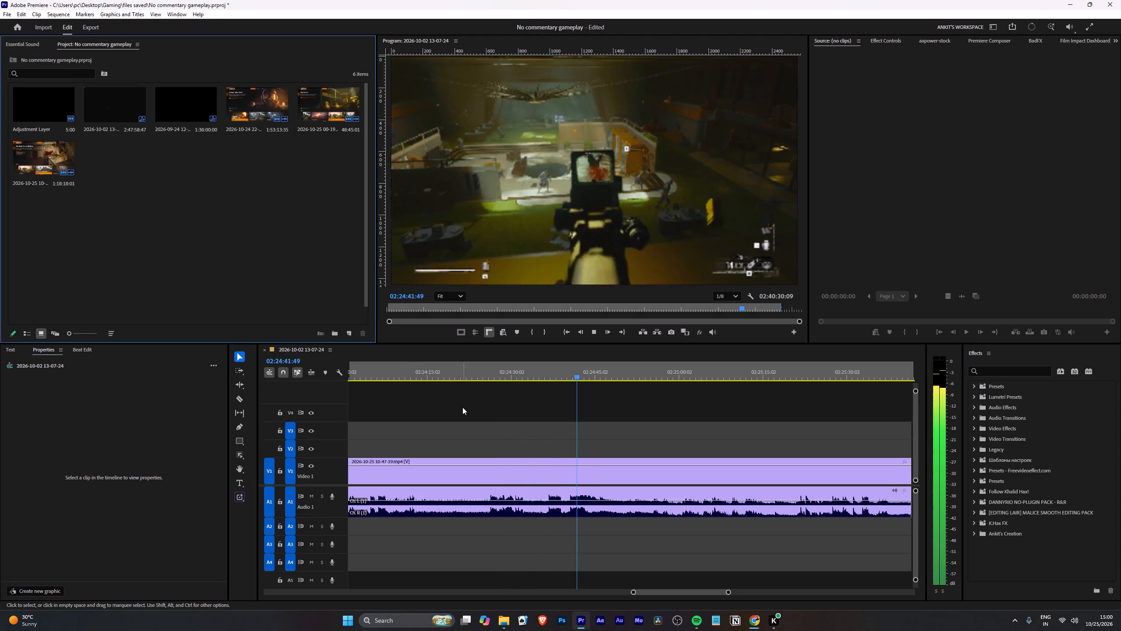
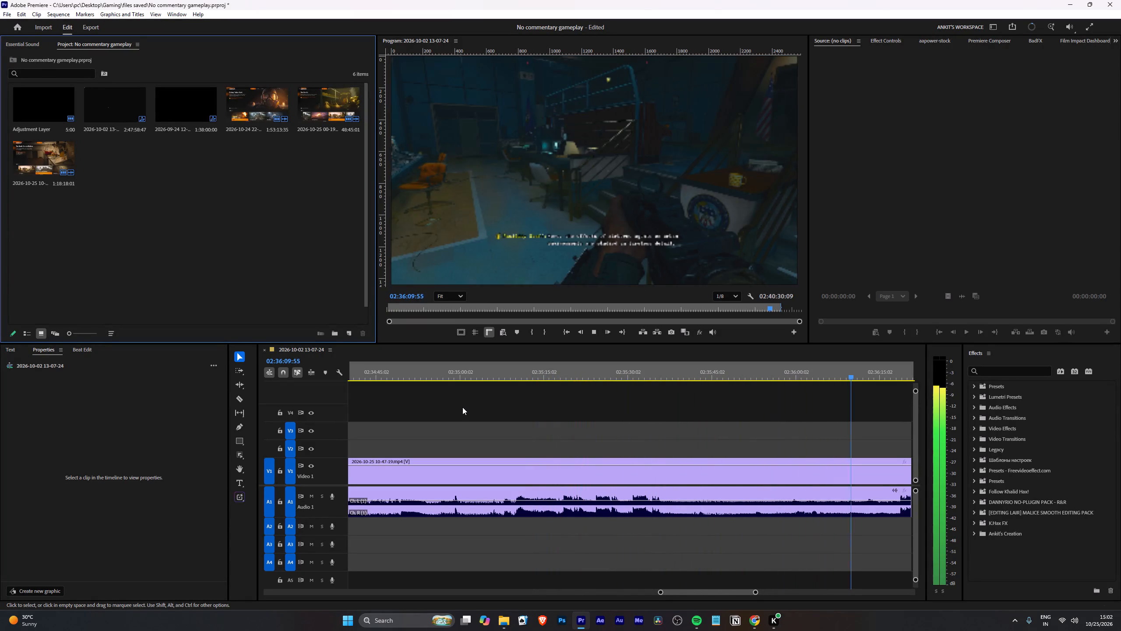
Review the last gameplay clip at increased playback speed from about 02:36:10 to past 02:40:00, near the sequence's out point.
{"action": "key", "text": "space"}
{"action": "type", "text": "l"}
{"action": "key", "text": "l"}
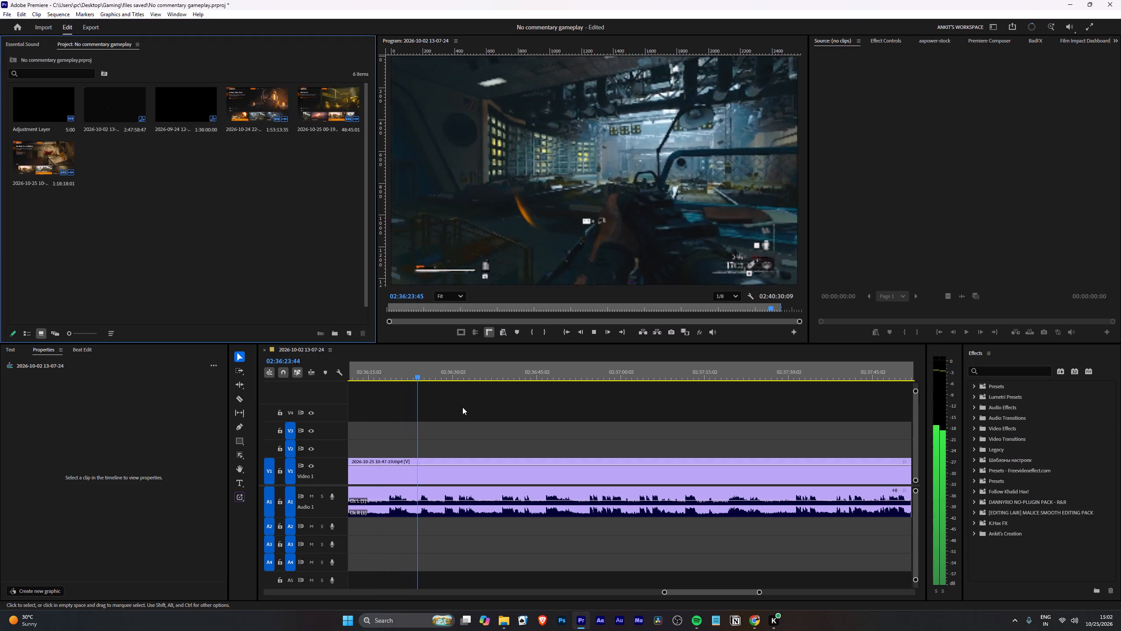
{"action": "key", "text": "l"}
{"action": "key", "text": "l"}
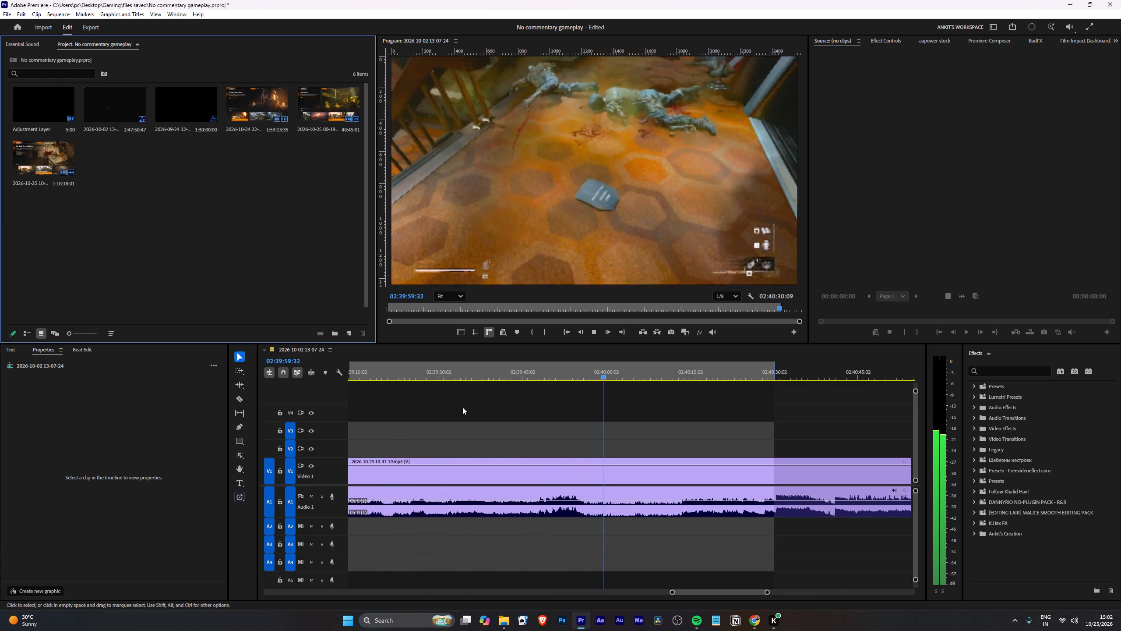
{"action": "scroll", "coordinate": [491, 421], "scroll_direction": "down", "scroll_amount": 20, "text": "alt"}
{"action": "scroll", "coordinate": [491, 421], "scroll_direction": "down", "scroll_amount": 3, "text": "alt"}
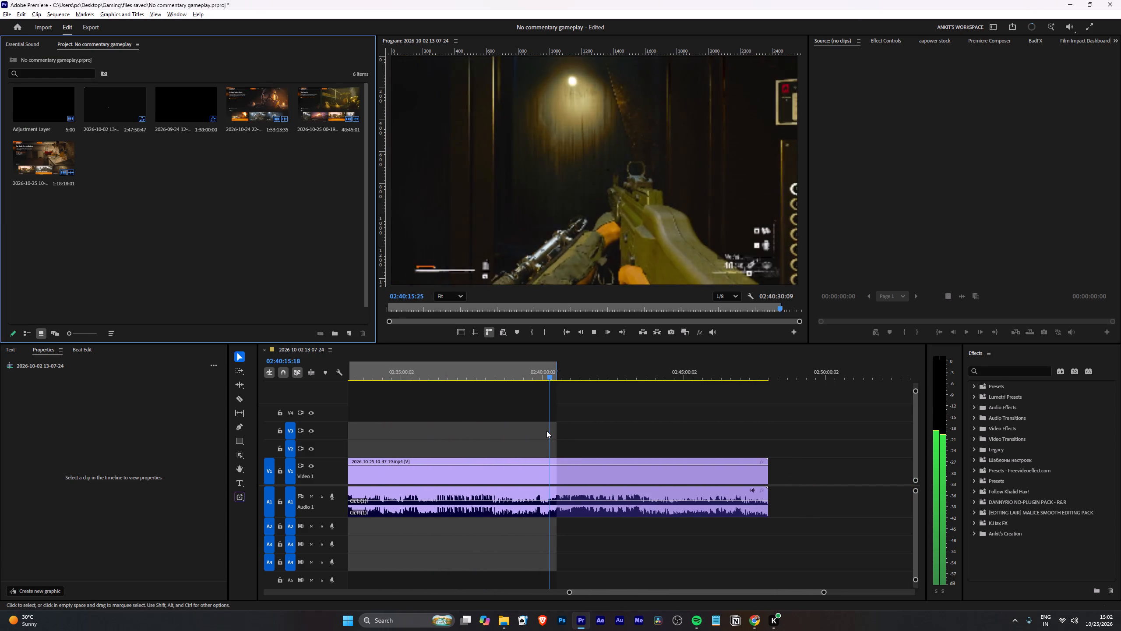
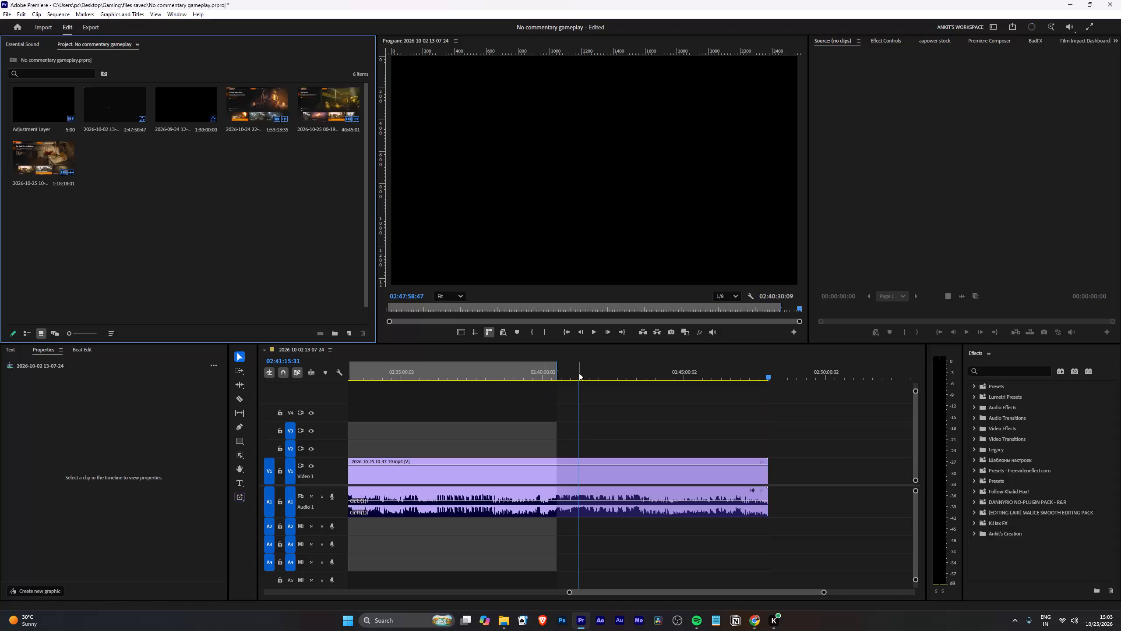
Review the last gameplay clip at increased playback speed from about 02:41:15 to the fade to black near 02:47:01.
{"action": "key", "text": "space"}
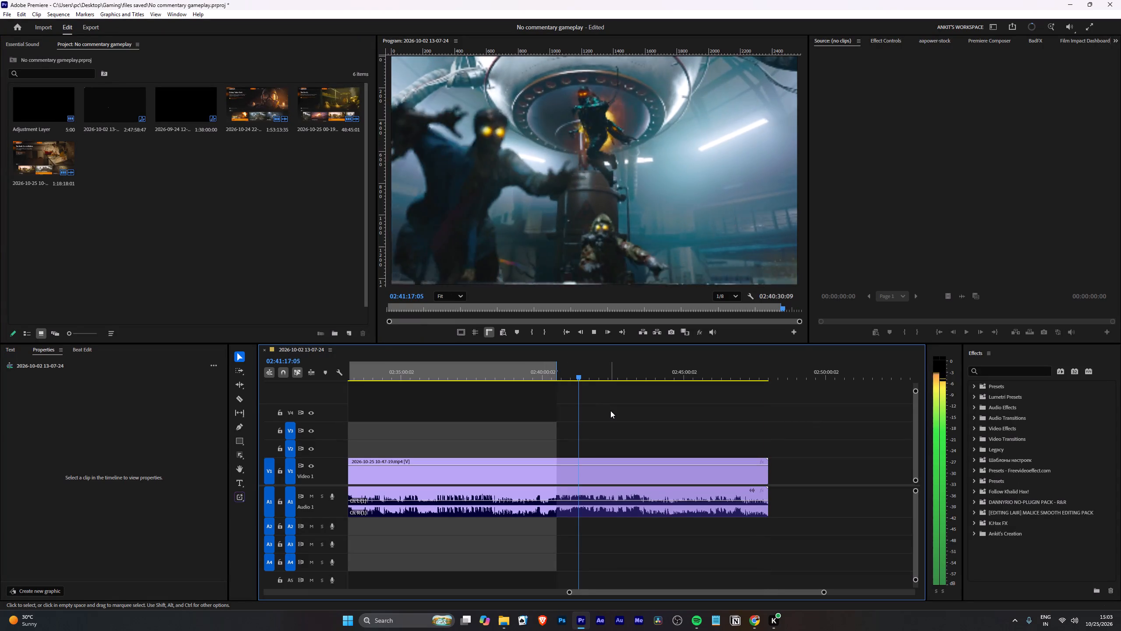
{"action": "type", "text": "lll"}
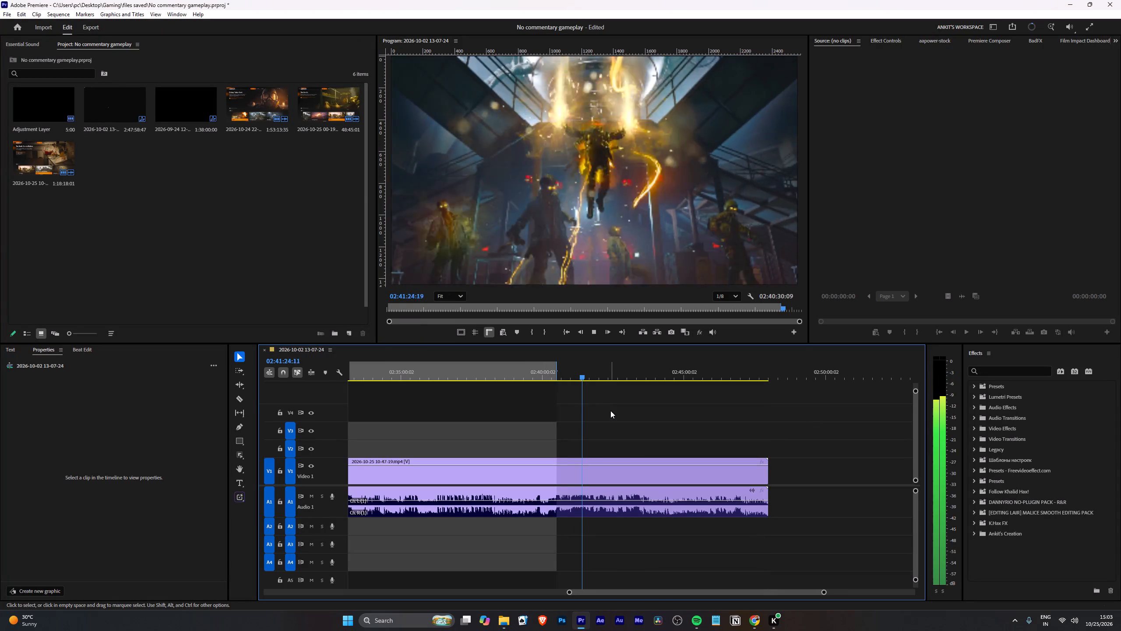
{"action": "key", "text": "l"}
{"action": "key", "text": "space"}
{"action": "type", "text": "l"}
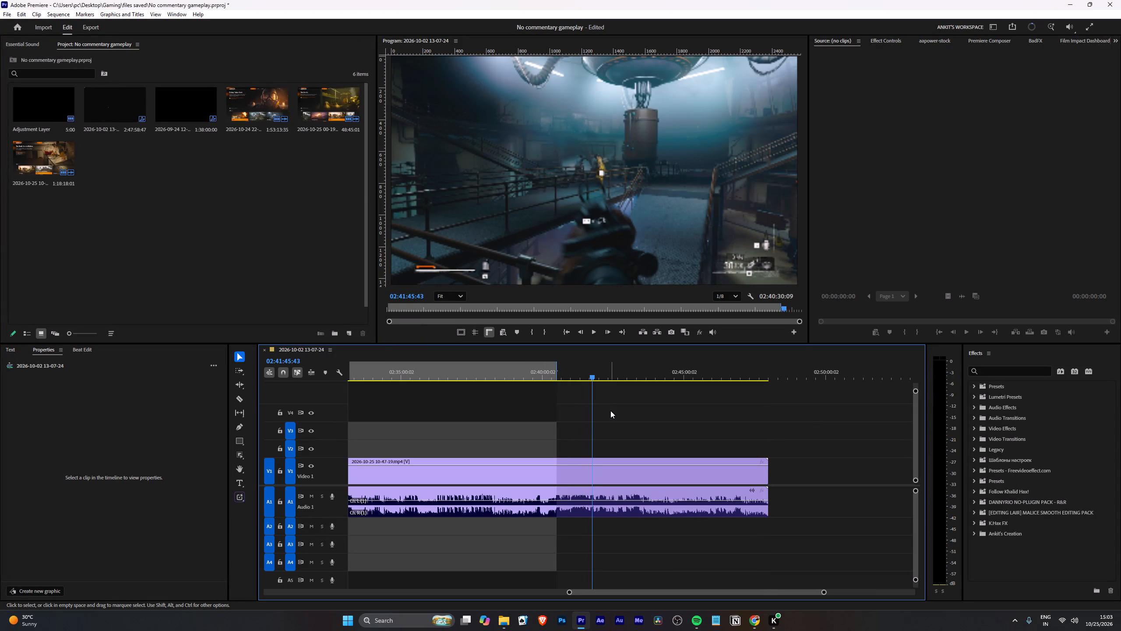
{"action": "type", "text": "ll"}
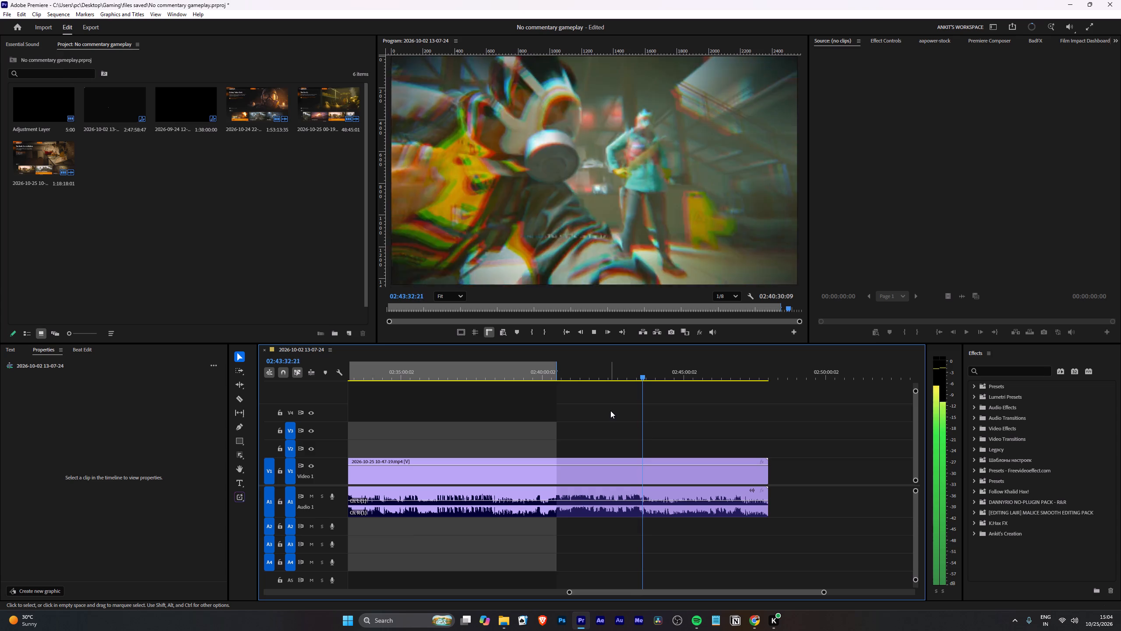
{"action": "scroll", "coordinate": [605, 444], "scroll_direction": "down", "scroll_amount": 4}
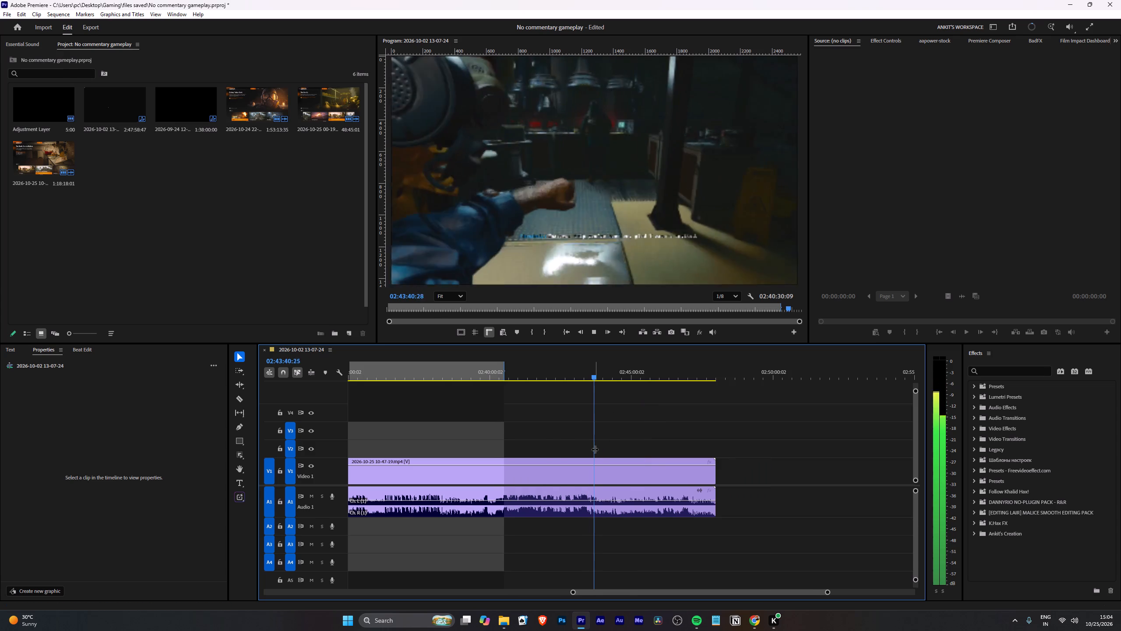
{"action": "scroll", "coordinate": [602, 454], "scroll_direction": "up", "scroll_amount": 9, "text": "alt"}
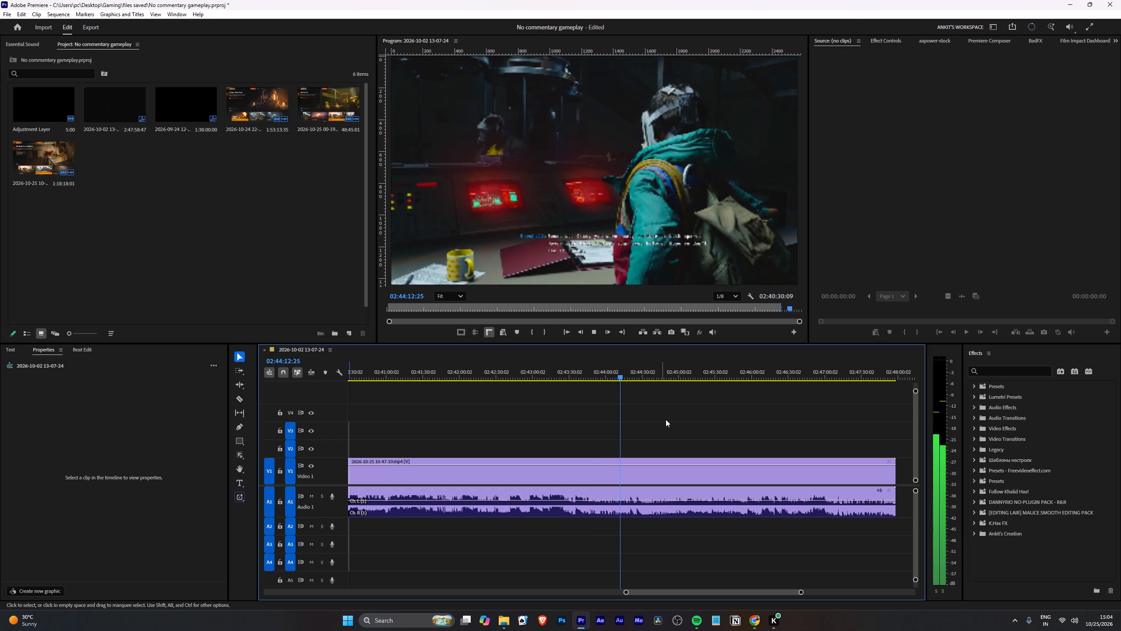
{"action": "scroll", "coordinate": [667, 419], "scroll_direction": "up", "scroll_amount": 2, "text": "alt"}
{"action": "scroll", "coordinate": [667, 419], "scroll_direction": "down", "scroll_amount": 4}
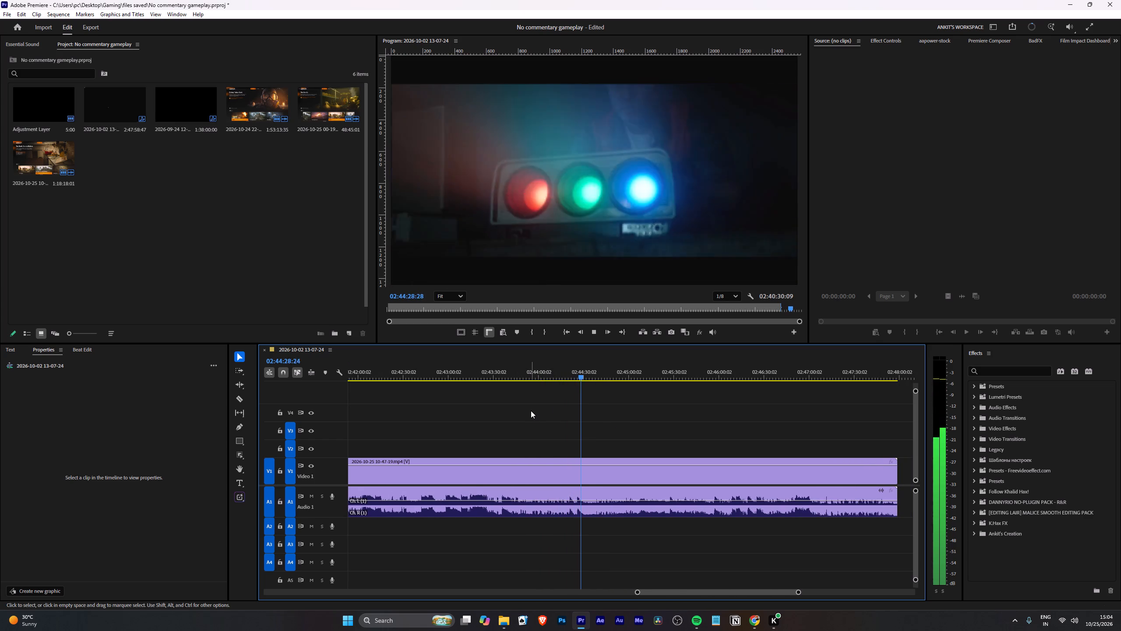
{"action": "key", "text": "l"}
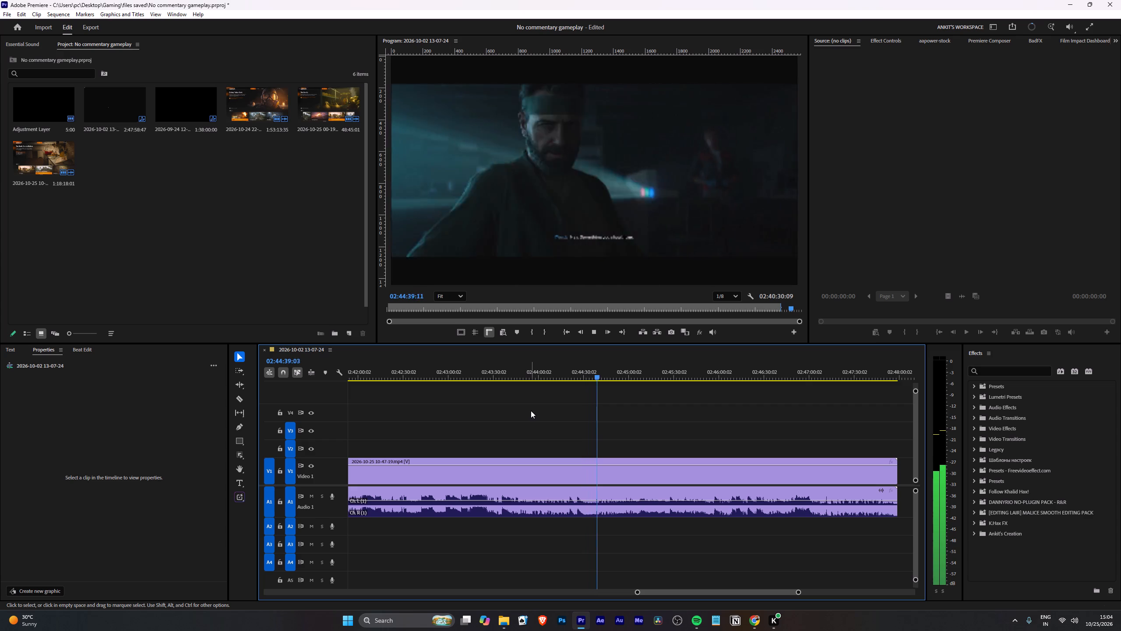
{"action": "key", "text": "l"}
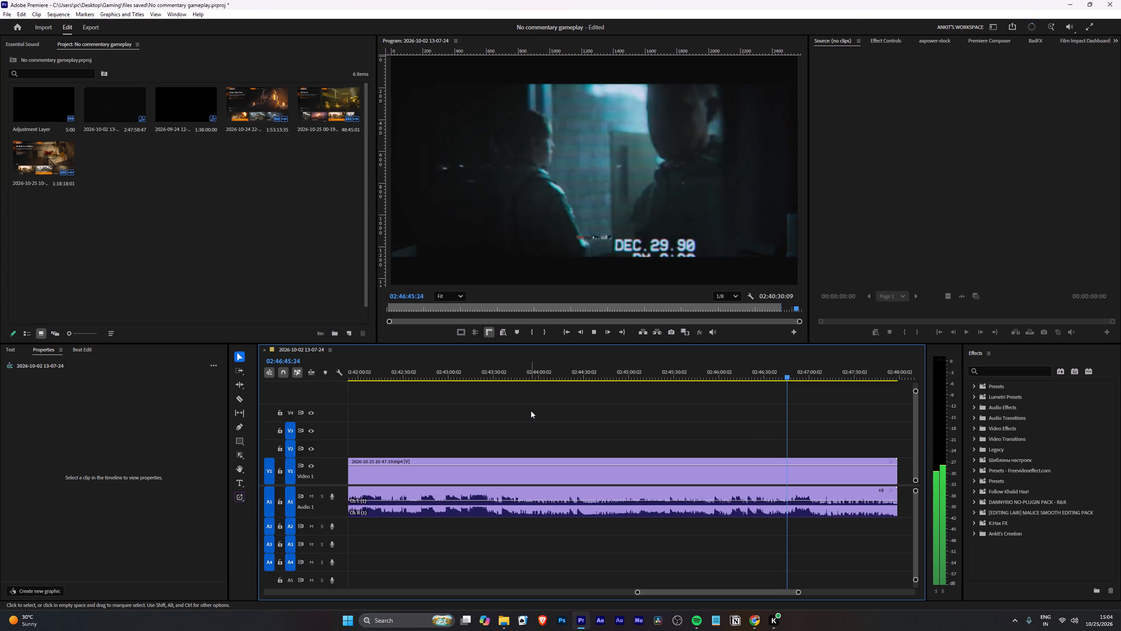
{"action": "key", "text": "space"}
{"action": "key", "text": "space"}
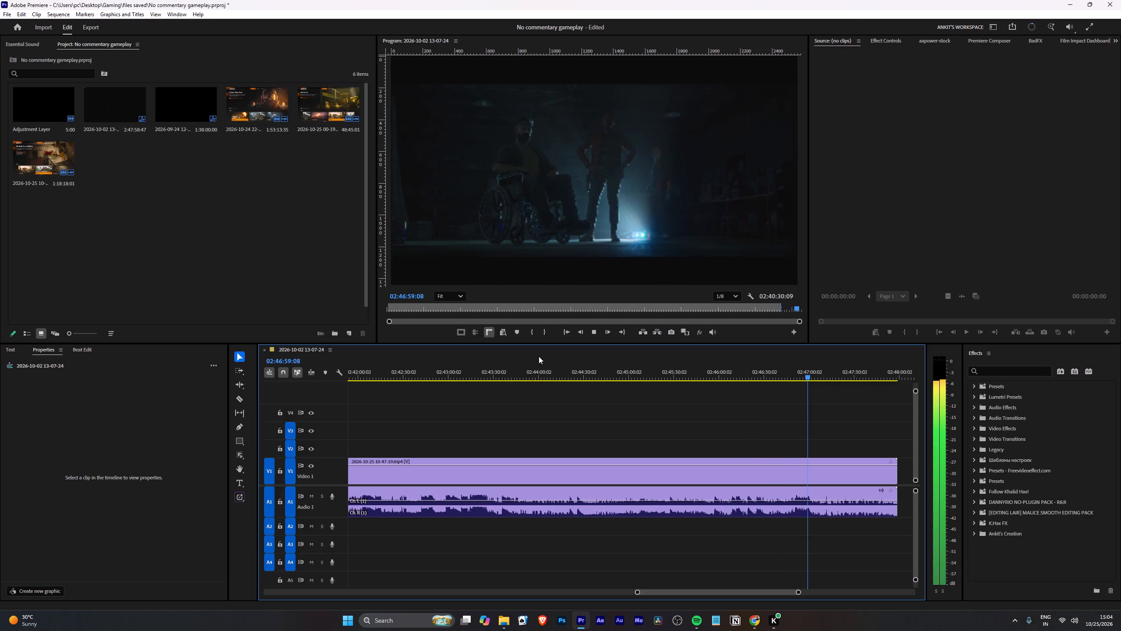
{"action": "scroll", "coordinate": [812, 428], "scroll_direction": "up", "scroll_amount": 3, "text": "alt"}
{"action": "key", "text": "space"}
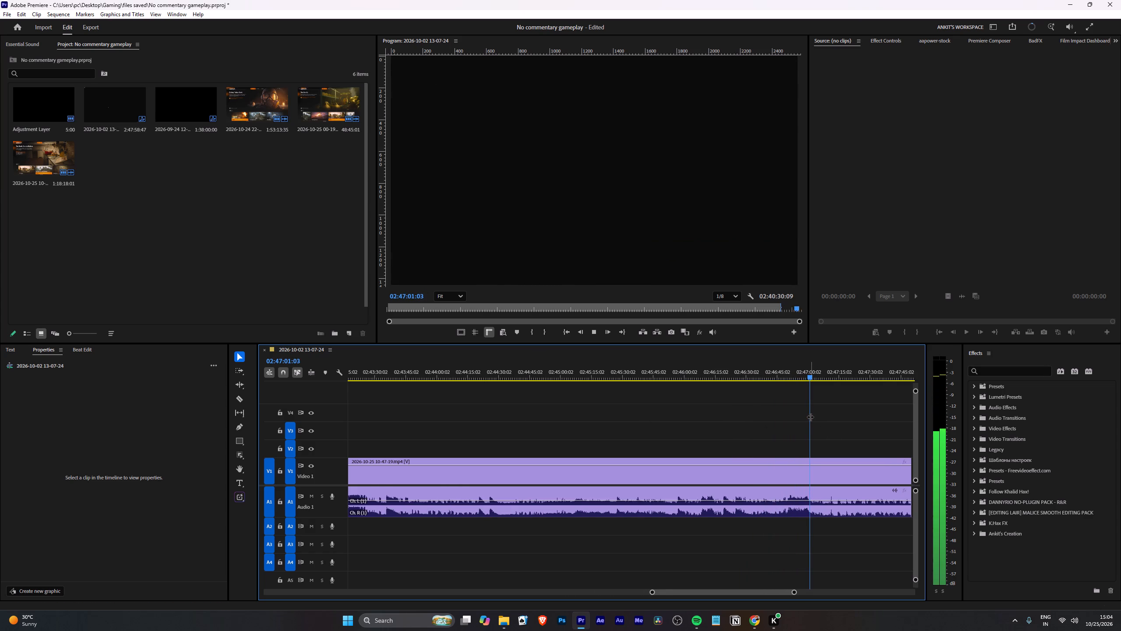
Split the last gameplay clip in the black at 02:47:01:48 and delete the remainder after the cut.
{"action": "scroll", "coordinate": [833, 427], "scroll_direction": "up", "scroll_amount": 5, "text": "alt"}
{"action": "scroll", "coordinate": [772, 436], "scroll_direction": "down", "scroll_amount": 5}
{"action": "scroll", "coordinate": [723, 447], "scroll_direction": "up", "scroll_amount": 10, "text": "alt"}
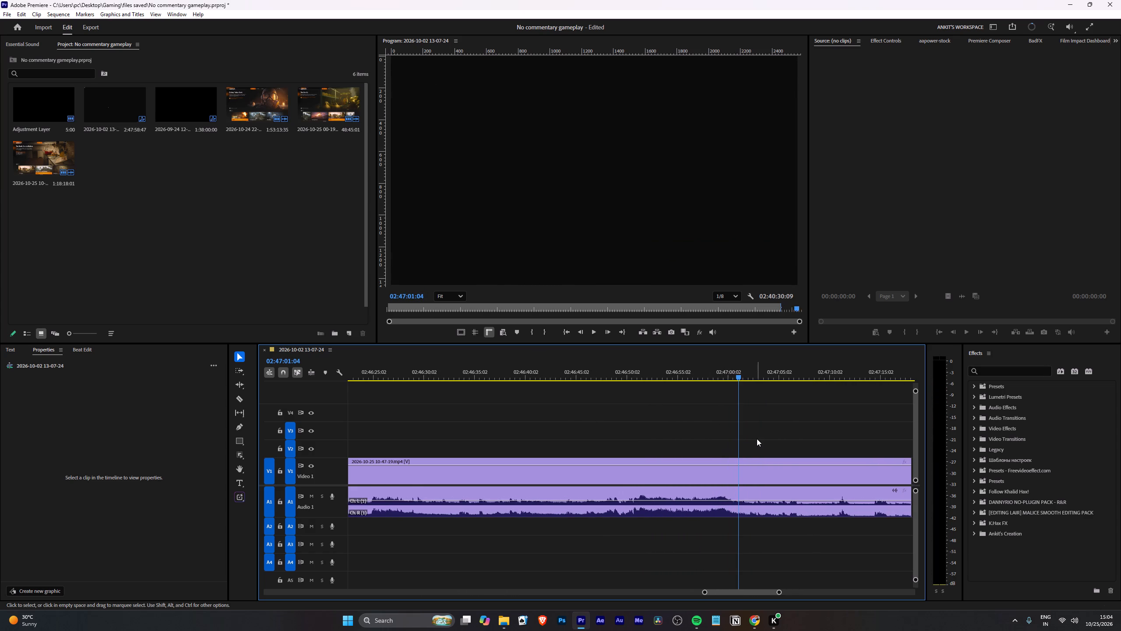
{"action": "key", "text": "space"}
{"action": "scroll", "coordinate": [762, 441], "scroll_direction": "up", "scroll_amount": 3, "text": "alt"}
{"action": "scroll", "coordinate": [671, 435], "scroll_direction": "down", "scroll_amount": 5}
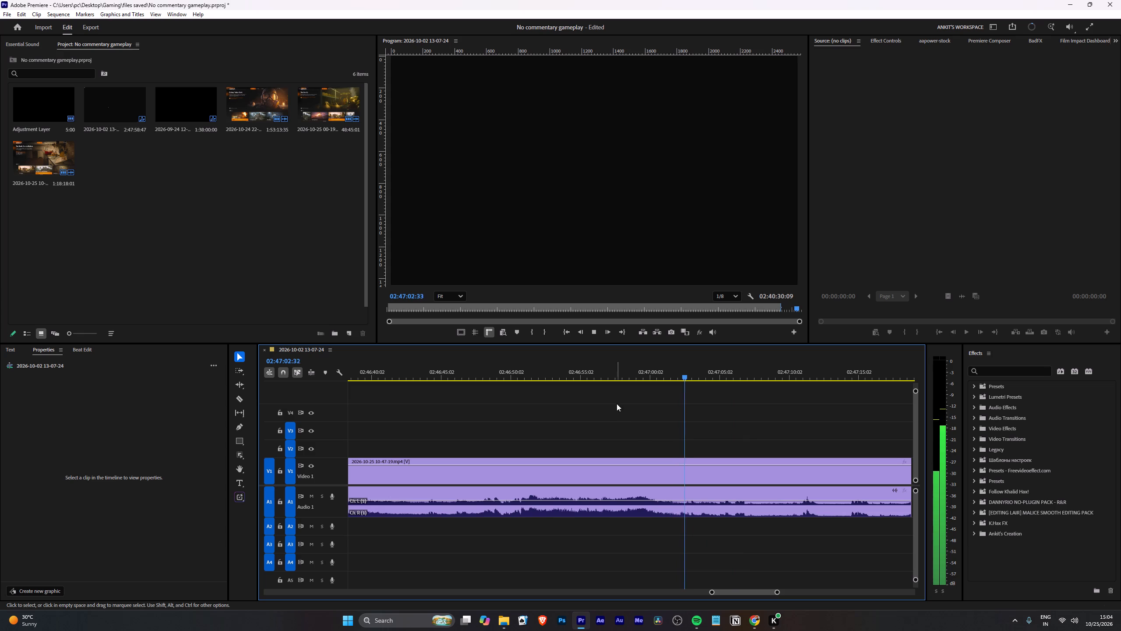
{"action": "left_click_drag", "start_coordinate": [664, 363], "coordinate": [658, 369]}
{"action": "key", "text": "space"}
{"action": "scroll", "coordinate": [670, 408], "scroll_direction": "up", "scroll_amount": 4, "text": "alt"}
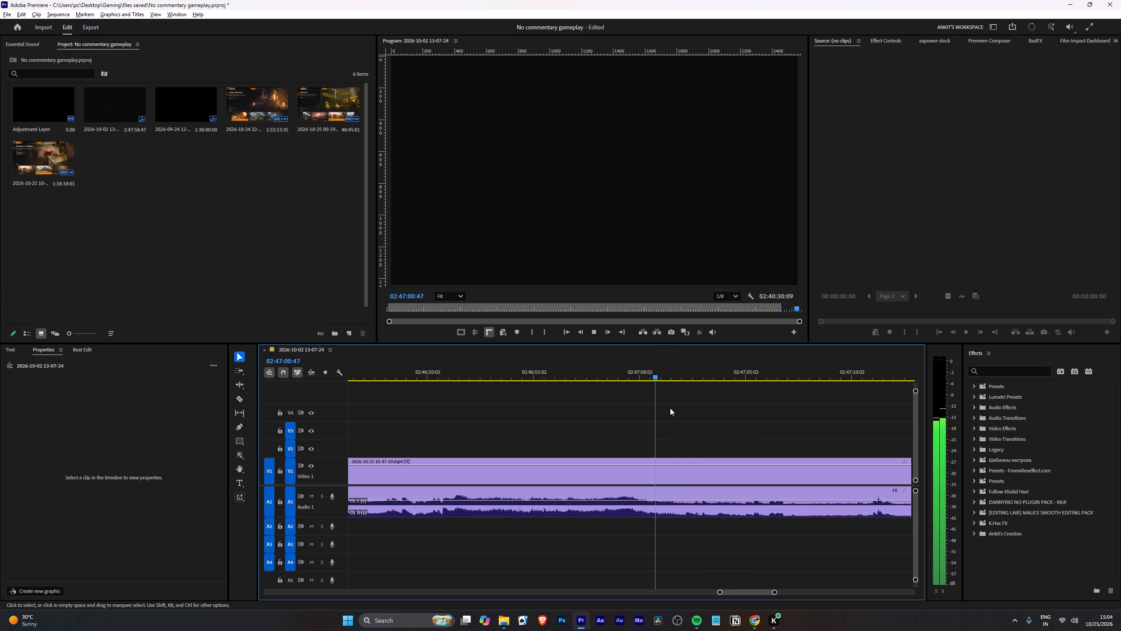
{"action": "key", "text": "w"}
{"action": "scroll", "coordinate": [663, 431], "scroll_direction": "down", "scroll_amount": 8, "text": "alt"}
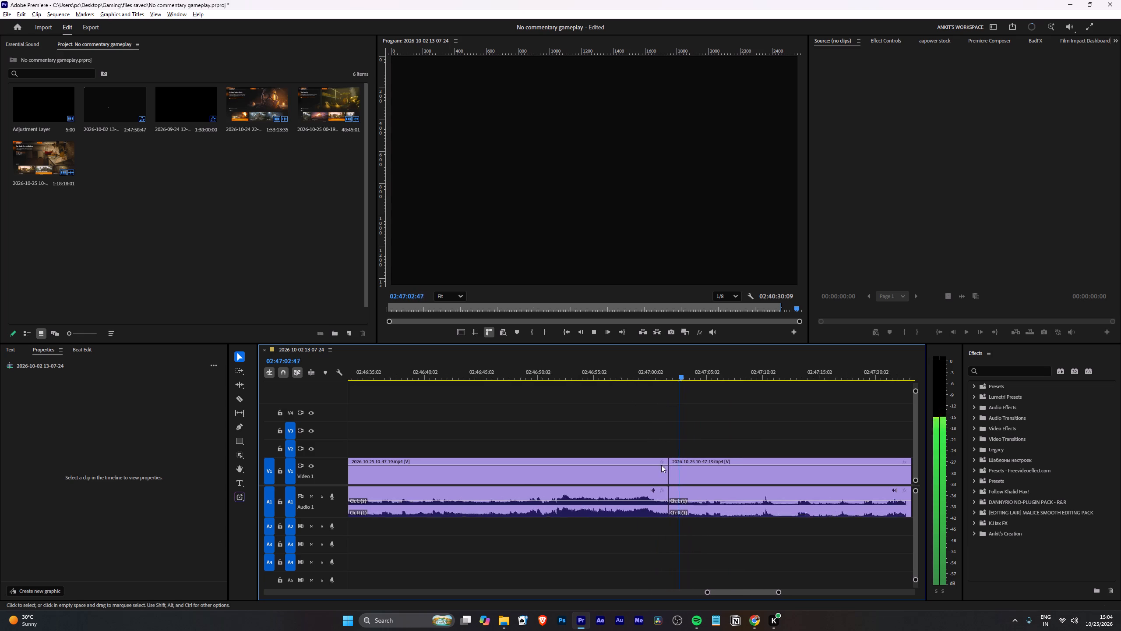
{"action": "scroll", "coordinate": [661, 465], "scroll_direction": "down", "scroll_amount": 2, "text": "alt"}
{"action": "key", "text": "space"}
{"action": "left_click", "coordinate": [704, 473]}
{"action": "key", "text": "z"}
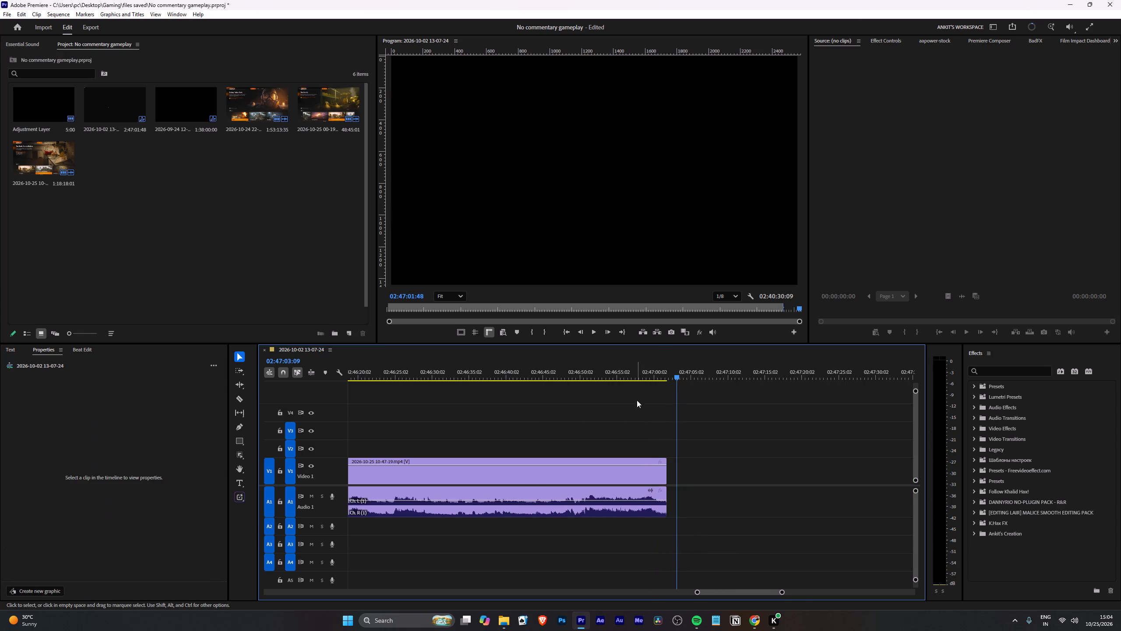
Play back the trimmed ending of the last clip and save the project.
{"action": "left_click", "coordinate": [646, 364]}
{"action": "key", "text": "space"}
{"action": "scroll", "coordinate": [656, 419], "scroll_direction": "up", "scroll_amount": 8, "text": "alt"}
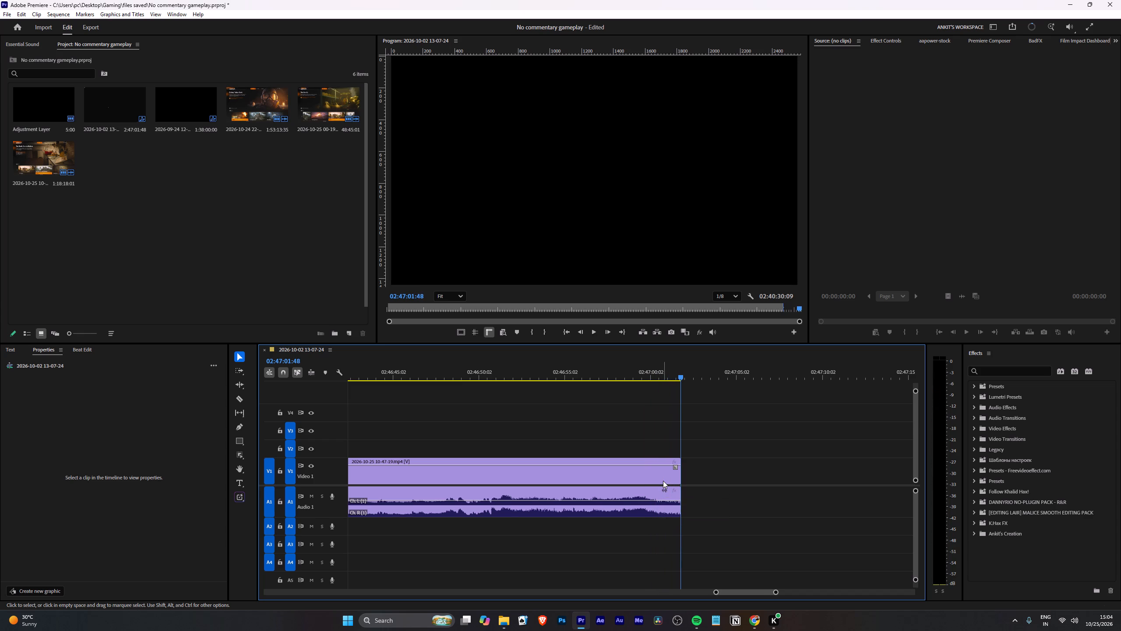
{"action": "scroll", "coordinate": [663, 481], "scroll_direction": "down", "scroll_amount": 20, "text": "alt"}
{"action": "scroll", "coordinate": [663, 481], "scroll_direction": "down", "scroll_amount": 15, "text": "alt"}
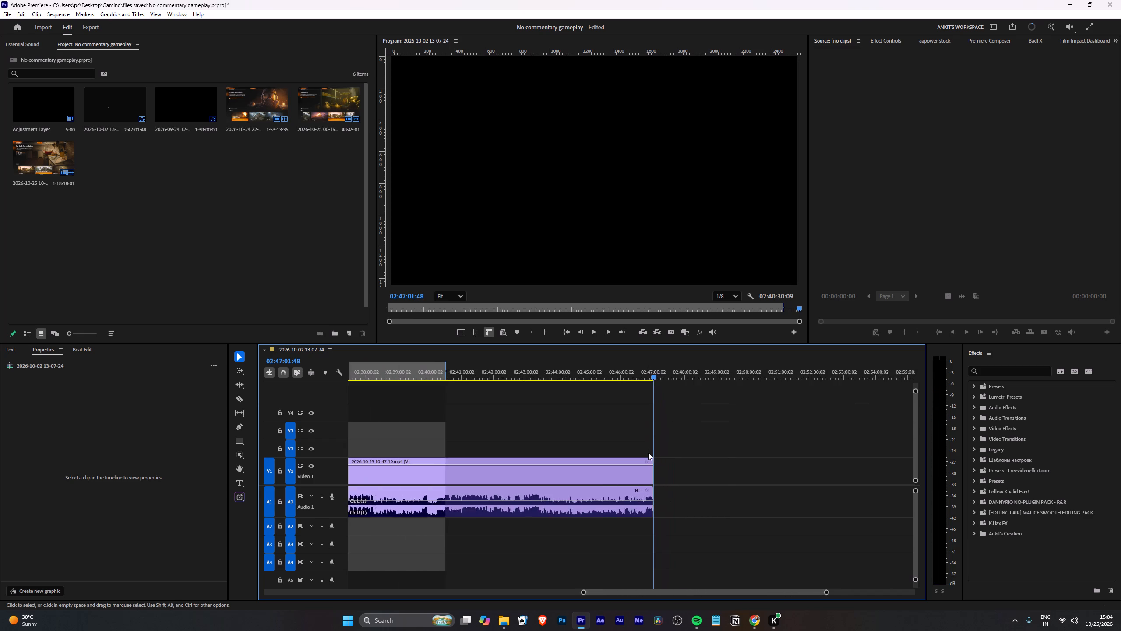
{"action": "scroll", "coordinate": [648, 453], "scroll_direction": "down", "scroll_amount": 4, "text": "alt"}
{"action": "key", "text": "ctrl+s"}
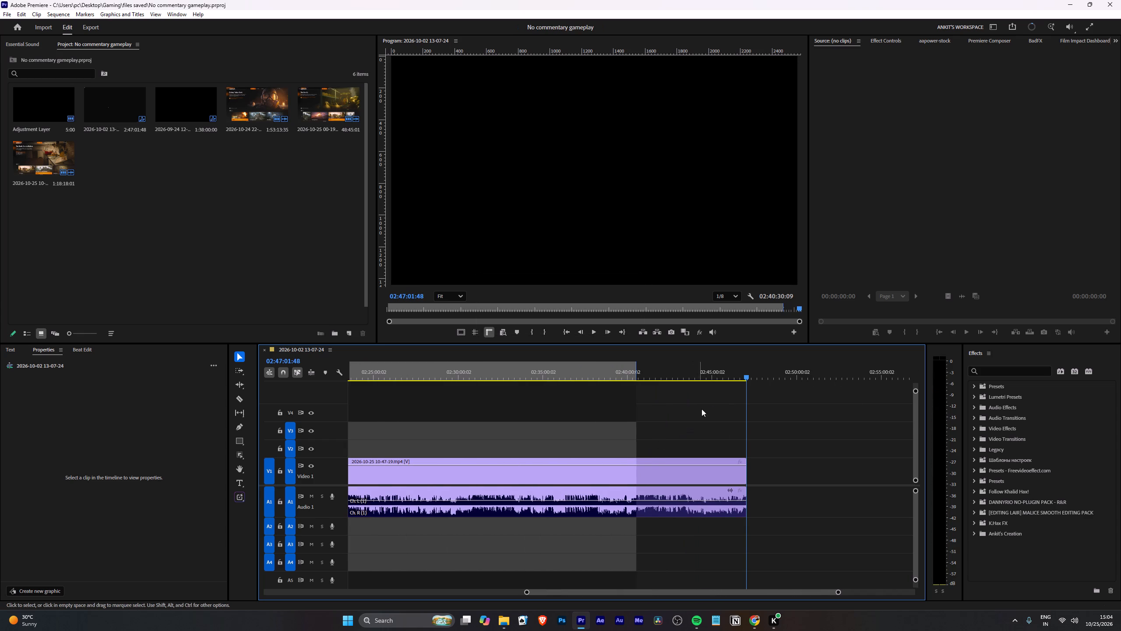
Set the sequence's out point on the last clip's final frame at 02:47:01:47.
{"action": "key", "text": "Left"}
{"action": "key", "text": "o"}
Scrub back through the whole sequence to about 01:34:23 and spot-check playback of the vehicle section.
{"action": "left_click_drag", "start_coordinate": [634, 365], "coordinate": [300, 374]}
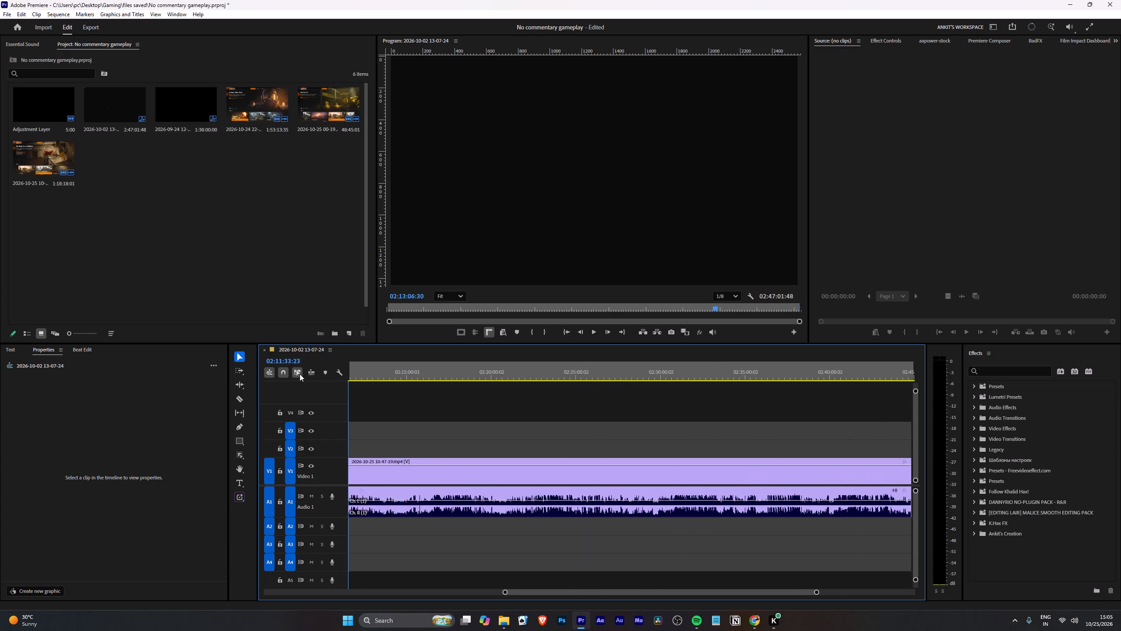
{"action": "left_click_drag", "start_coordinate": [300, 374], "coordinate": [298, 374]}
{"action": "scroll", "coordinate": [494, 428], "scroll_direction": "down", "scroll_amount": 20, "text": "alt"}
{"action": "scroll", "coordinate": [494, 428], "scroll_direction": "down", "scroll_amount": 2, "text": "alt"}
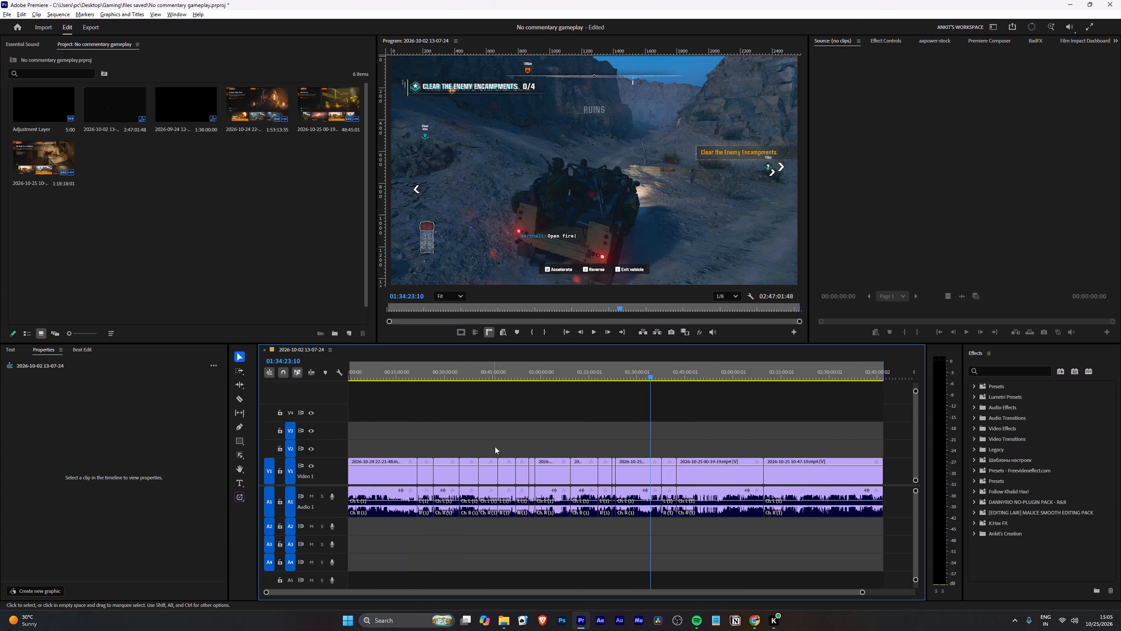
{"action": "scroll", "coordinate": [495, 447], "scroll_direction": "down", "scroll_amount": 1, "text": "alt"}
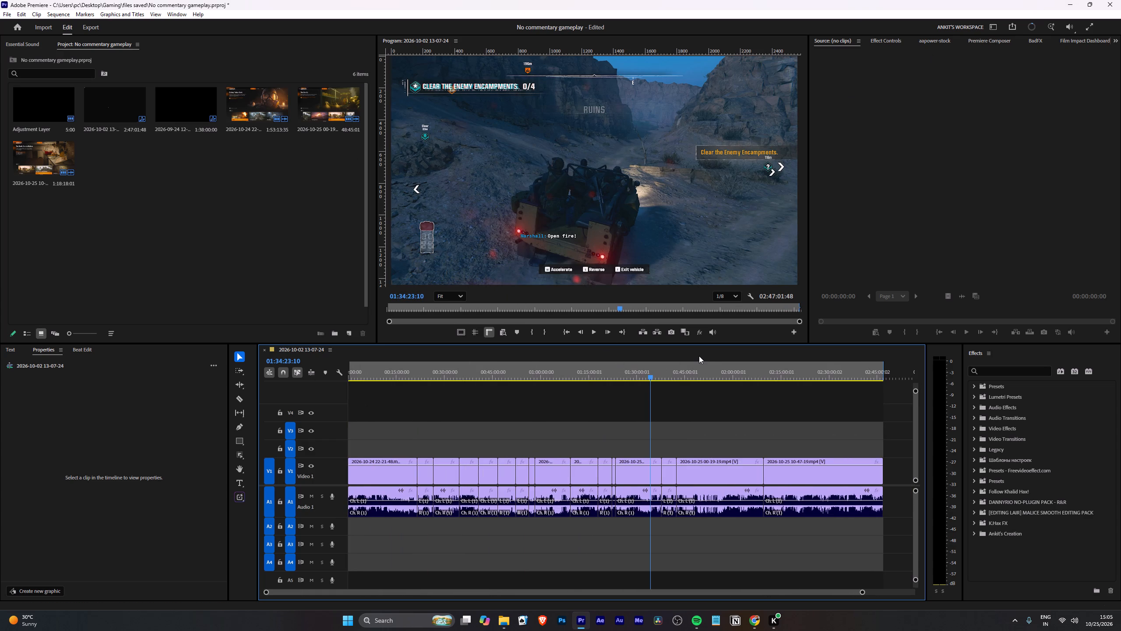
{"action": "key", "text": "space"}
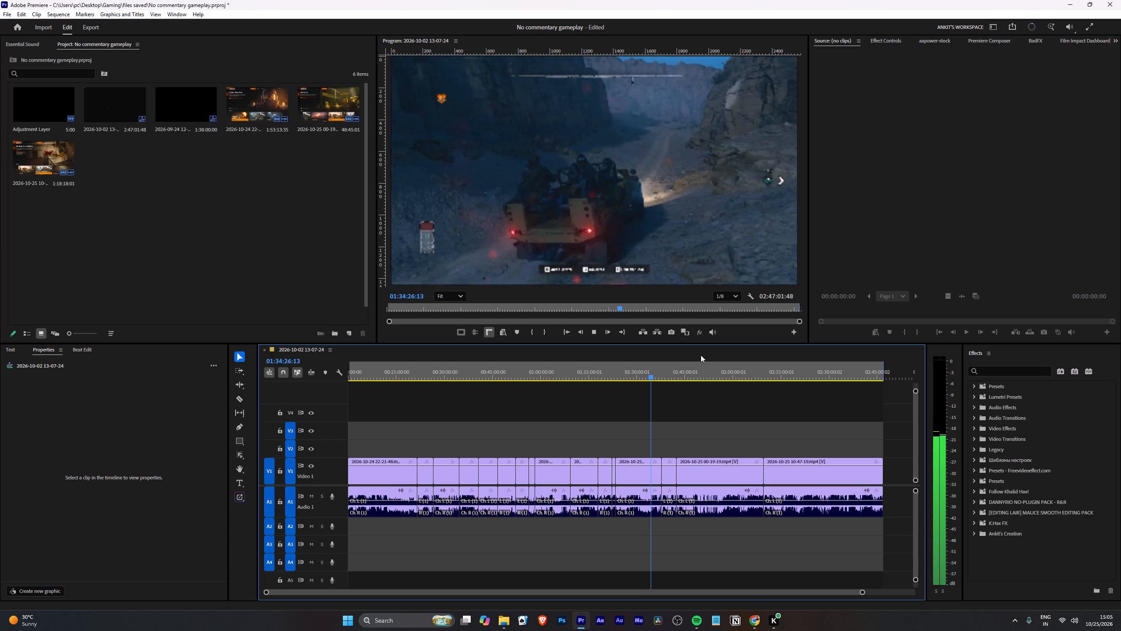
{"action": "key", "text": "space"}
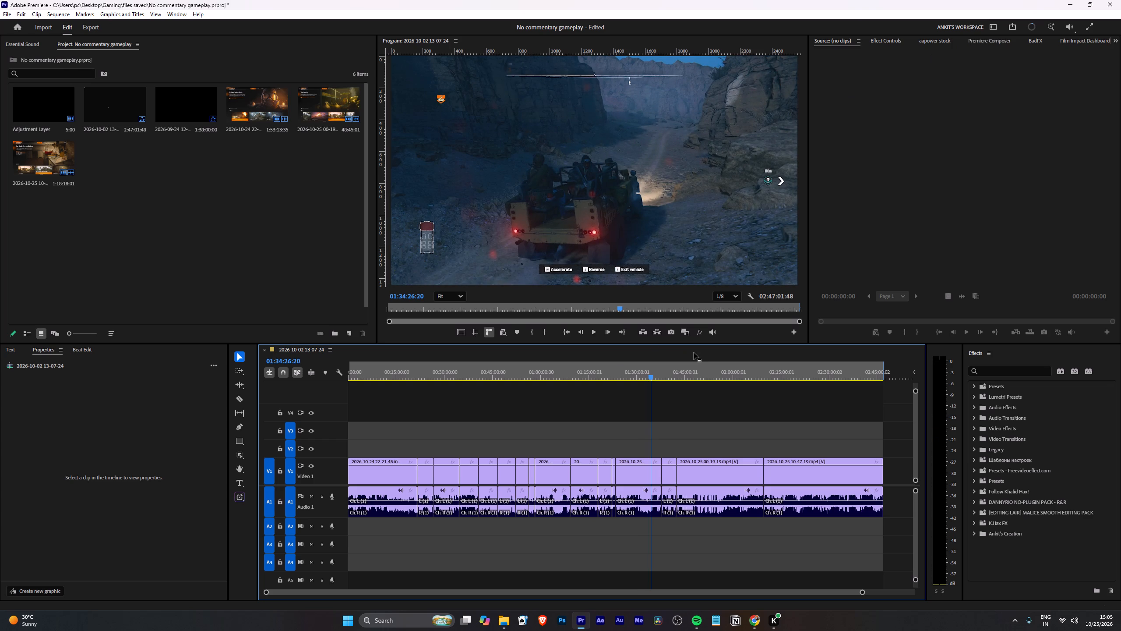
Save the project with the new out point.
{"action": "key", "text": "ctrl+s"}
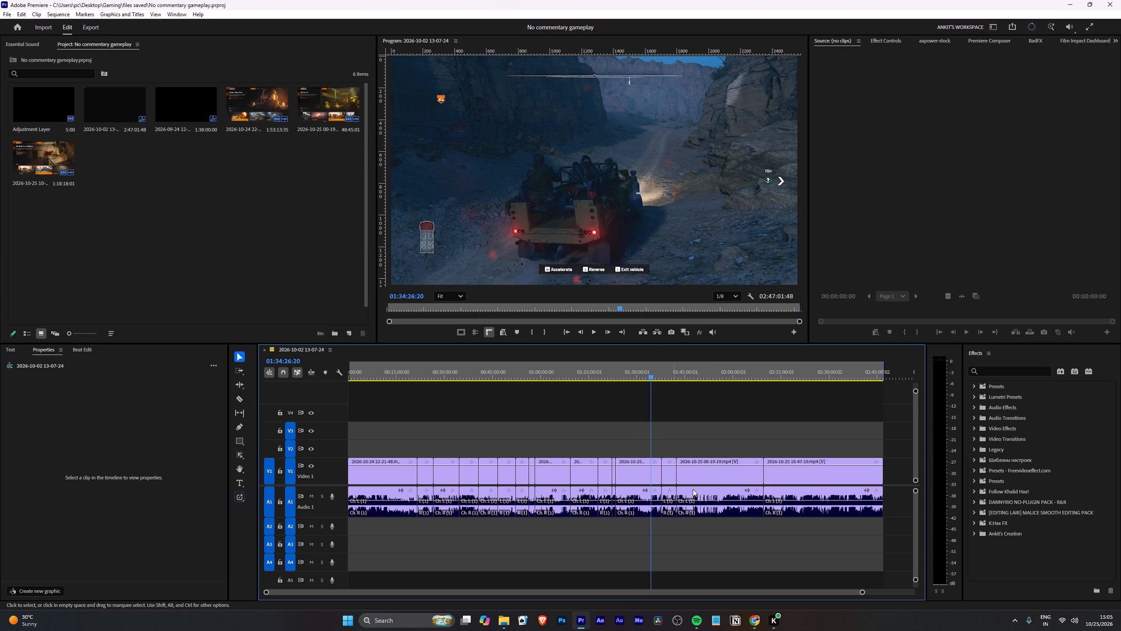
Check the sequence's export settings and return to the editing workspace without exporting.
{"action": "key", "text": "ctrl+m"}
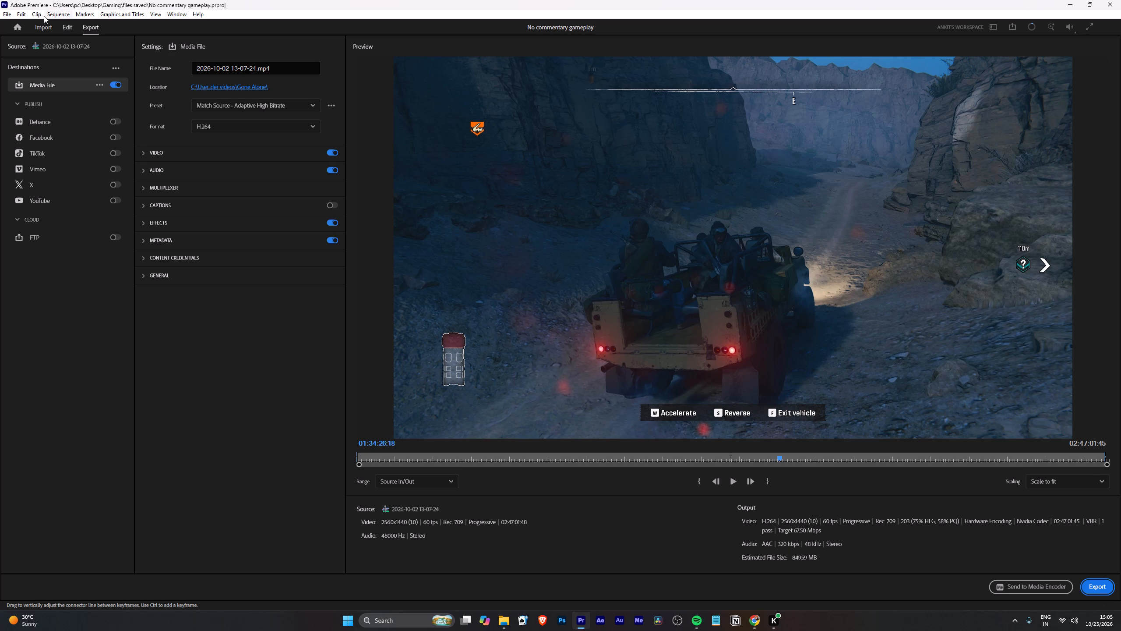
{"action": "left_click", "coordinate": [68, 27]}
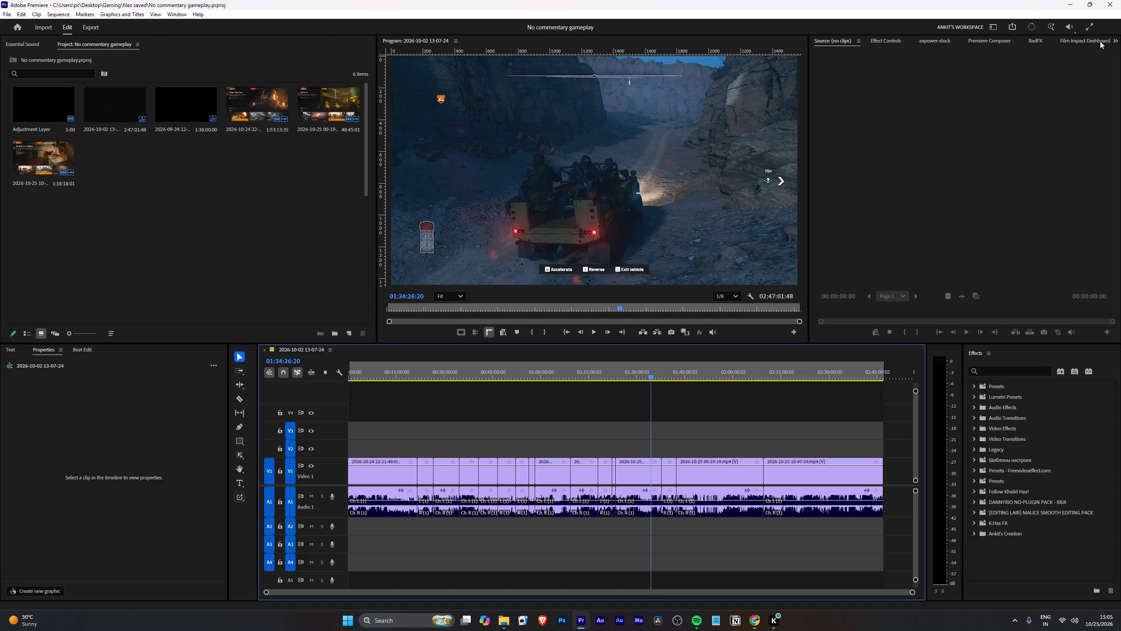
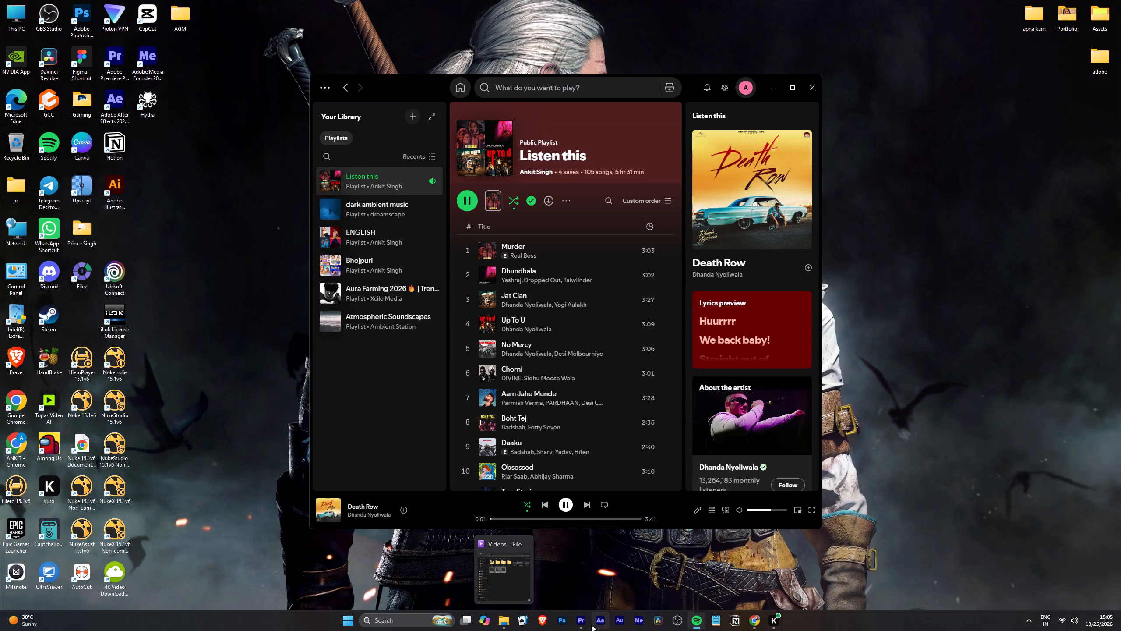
Look over the recordings in the Videos folder and check the free space on the computer's drives in File Explorer.
{"action": "left_click", "coordinate": [499, 623]}
{"action": "scroll", "coordinate": [704, 397], "scroll_direction": "down", "scroll_amount": 3}
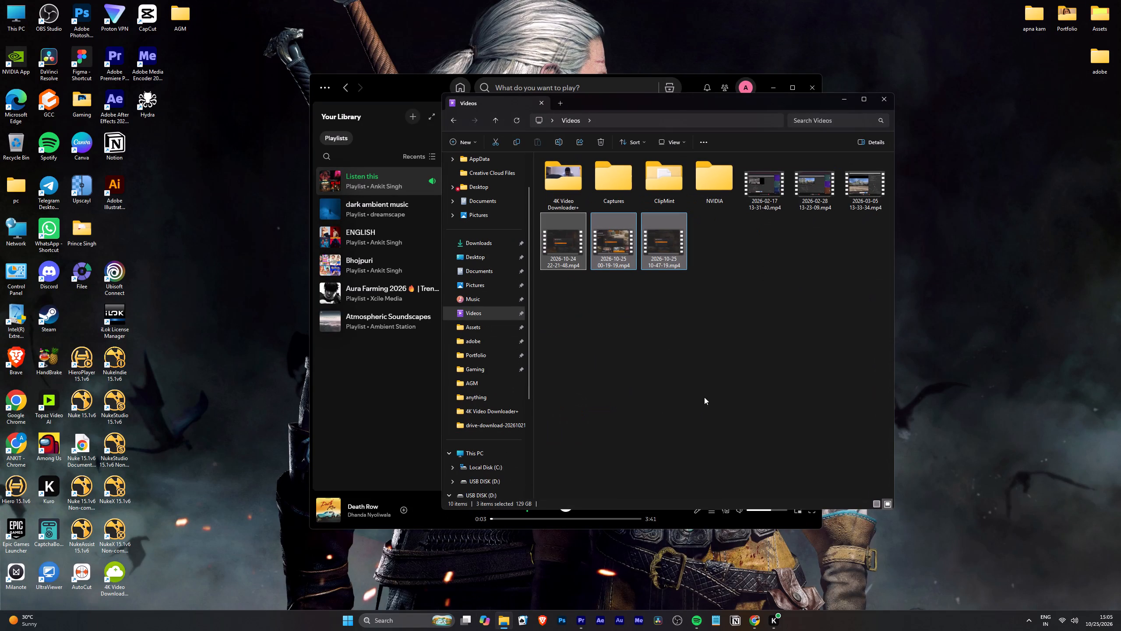
{"action": "scroll", "coordinate": [704, 397], "scroll_direction": "down", "scroll_amount": 2}
{"action": "double_click", "coordinate": [726, 347]}
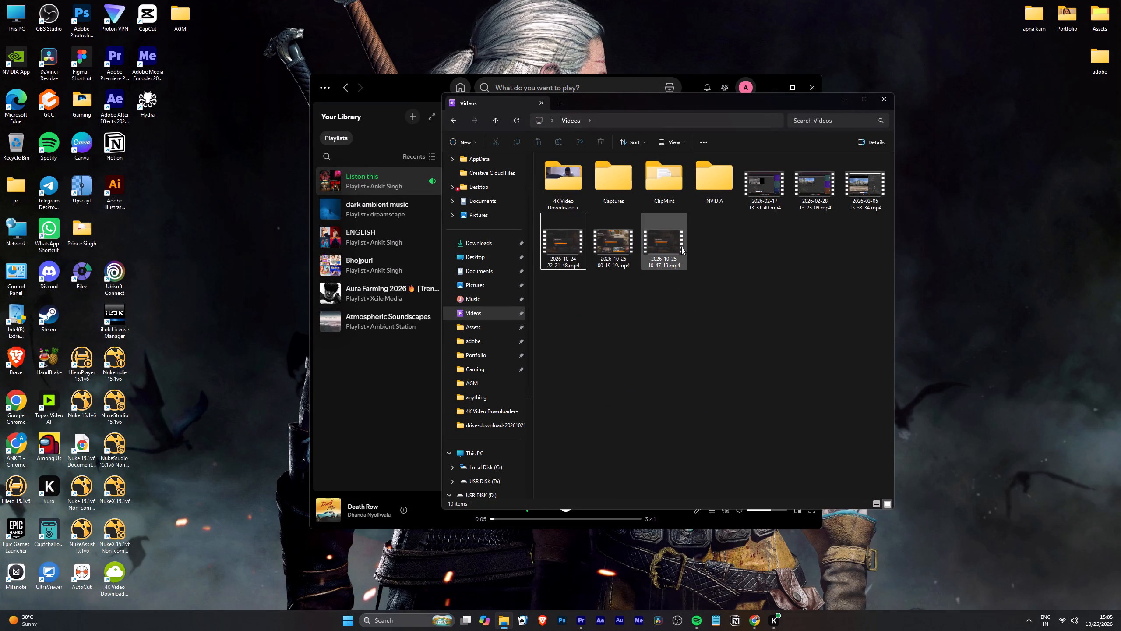
{"action": "left_click", "coordinate": [480, 449]}
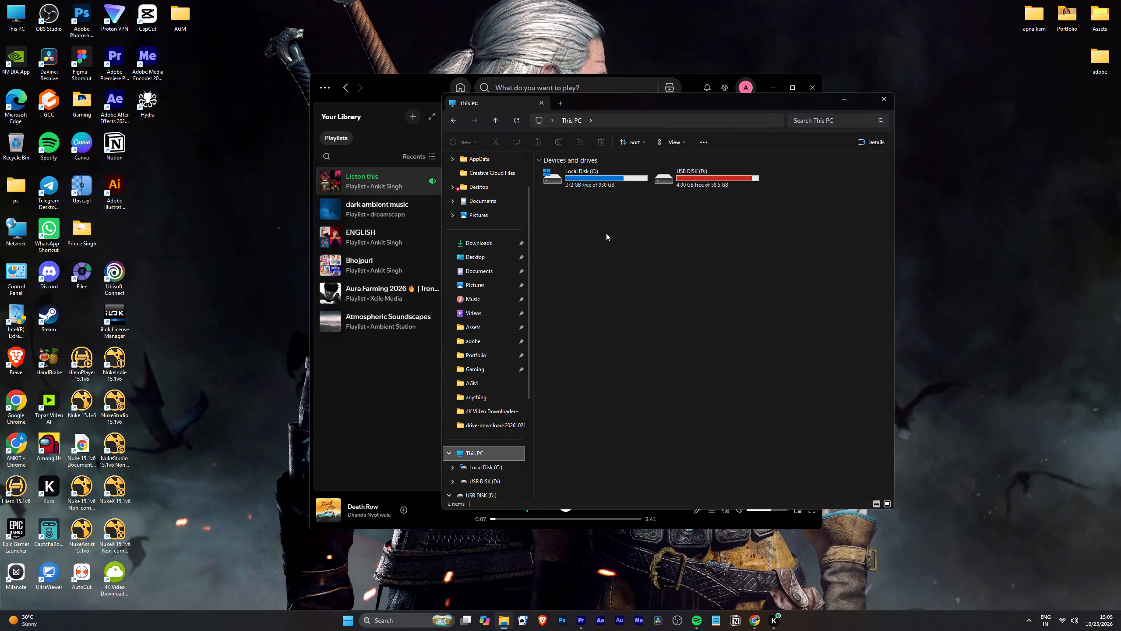
{"action": "left_click", "coordinate": [845, 98]}
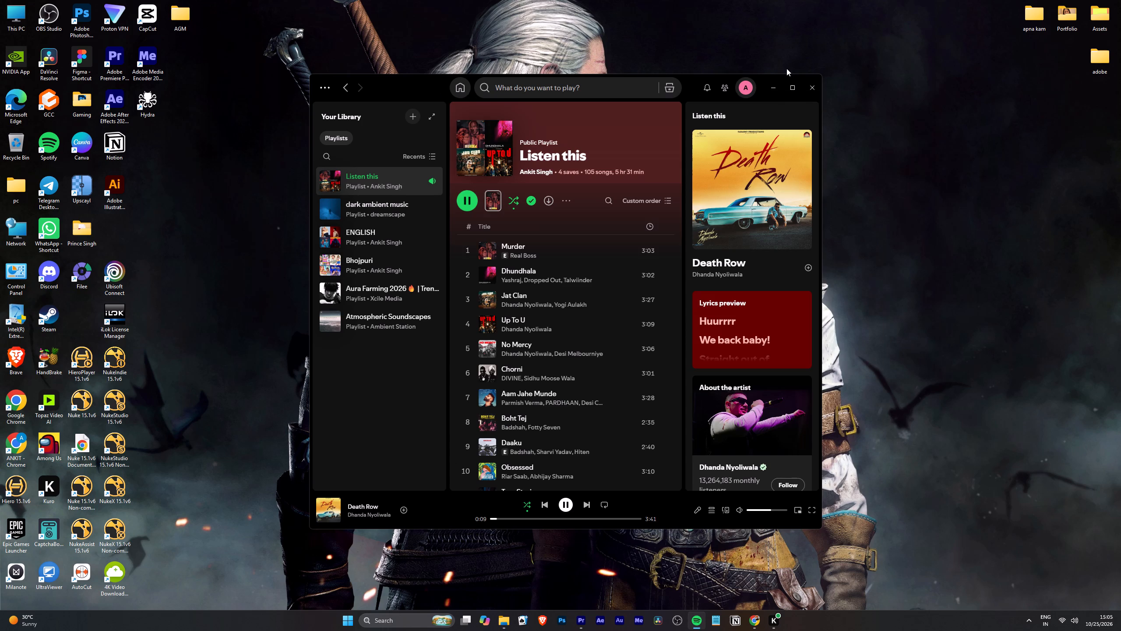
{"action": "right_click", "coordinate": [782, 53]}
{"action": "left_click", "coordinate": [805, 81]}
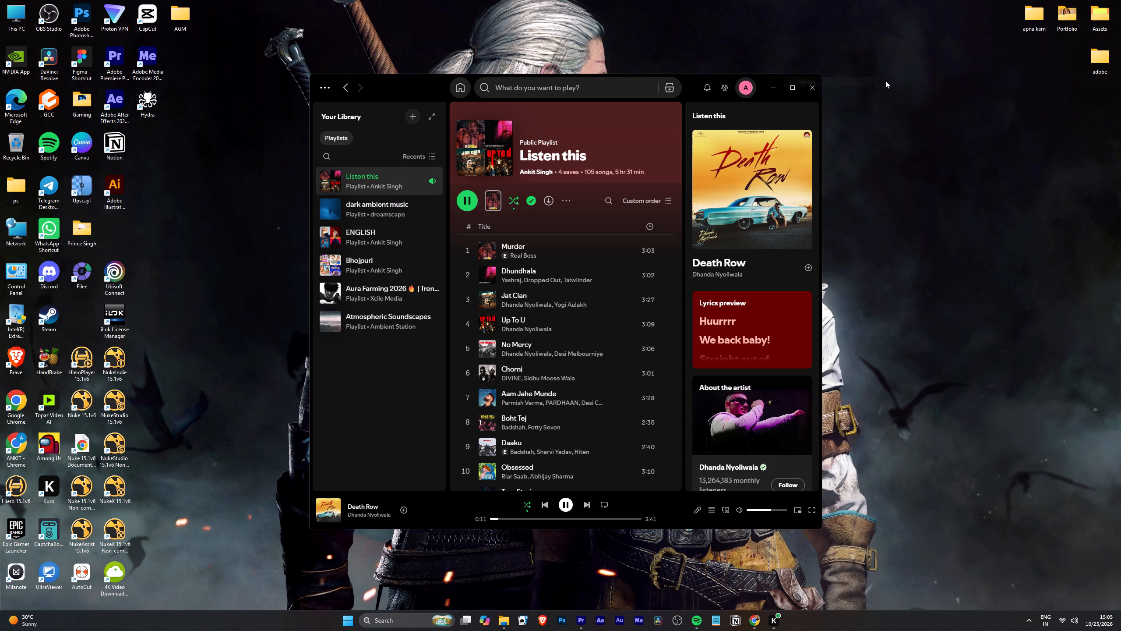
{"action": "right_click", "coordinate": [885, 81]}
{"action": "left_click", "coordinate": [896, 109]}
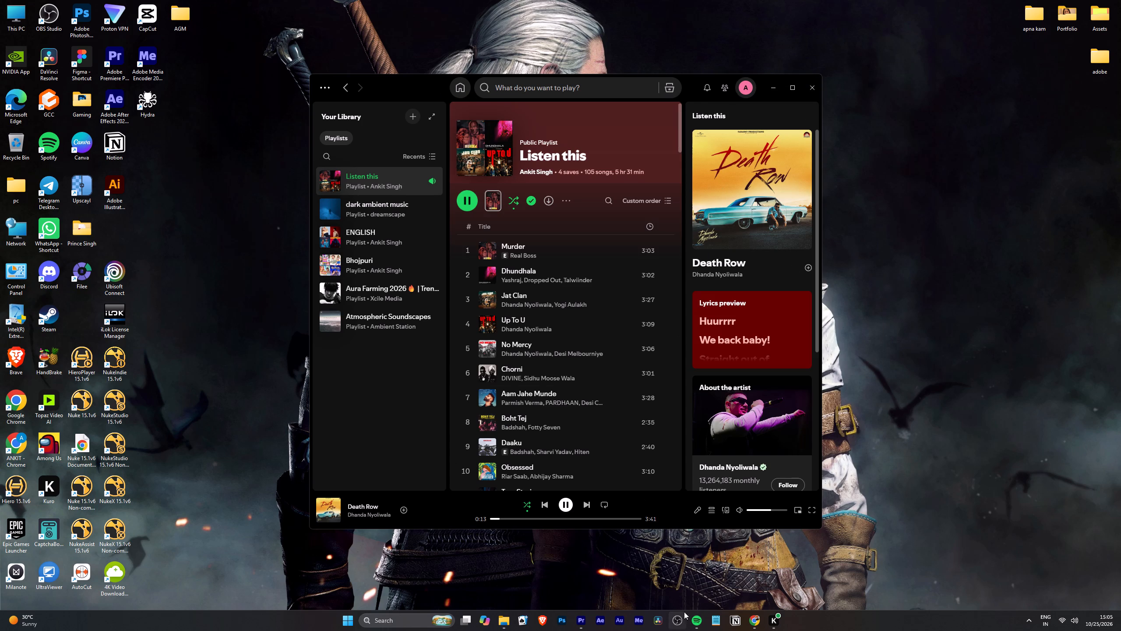
In Adobe Premiere's export settings, permanently delete Haldiram_Spring_Roll.mp4 from the Gone Alone output folder and keep that folder as the export location.
{"action": "left_click", "coordinate": [582, 616]}
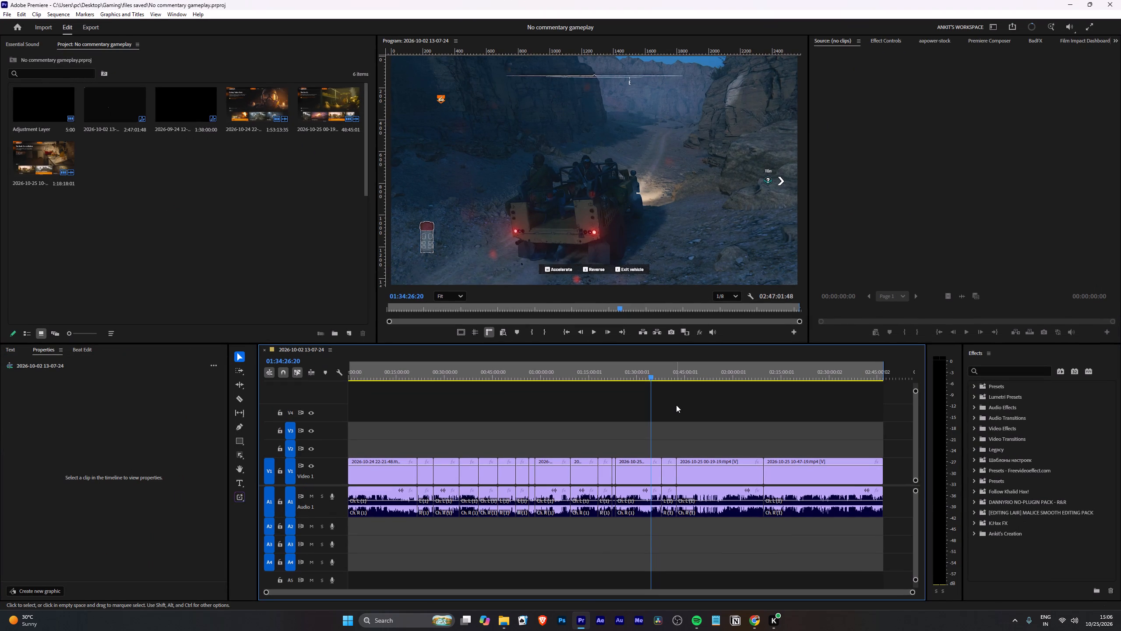
{"action": "key", "text": "ctrl+m"}
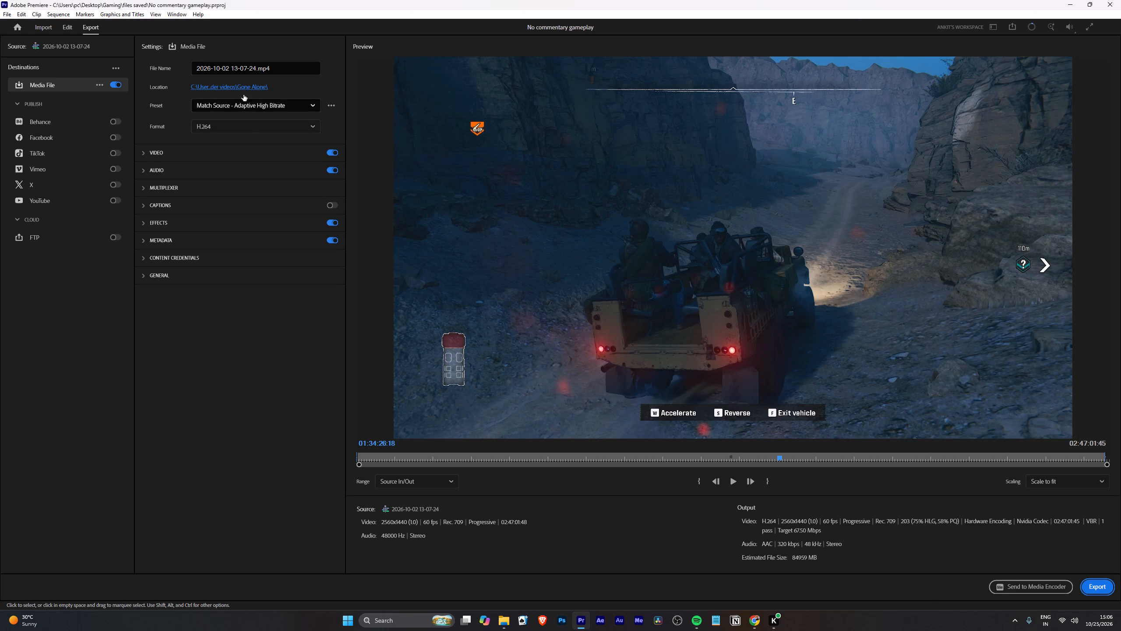
{"action": "left_click", "coordinate": [241, 83]}
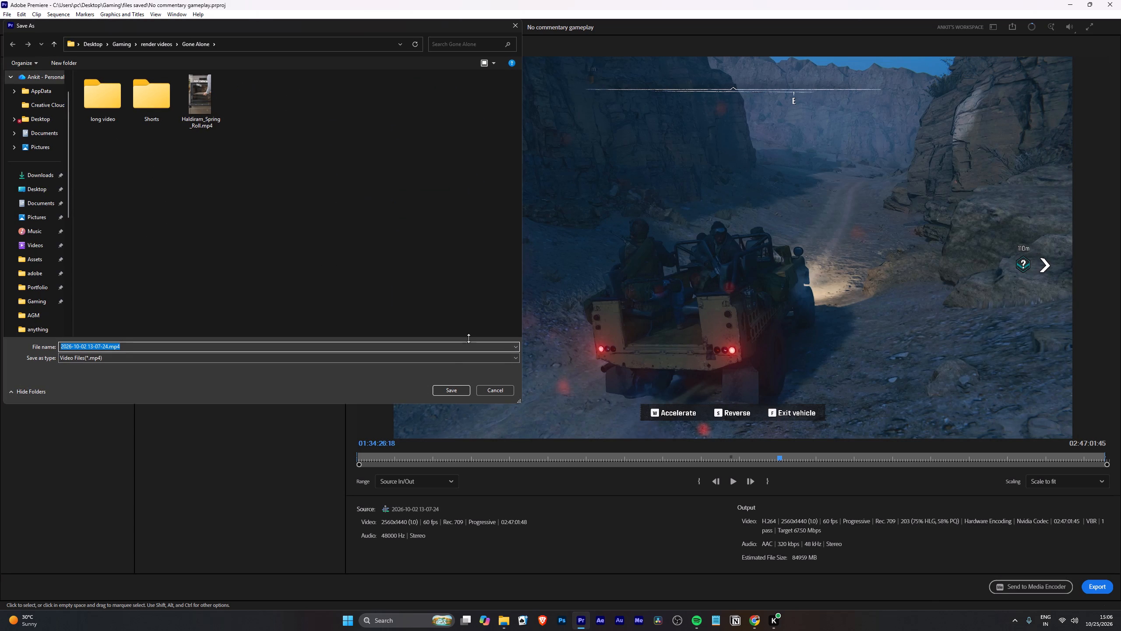
{"action": "left_click", "coordinate": [197, 96]}
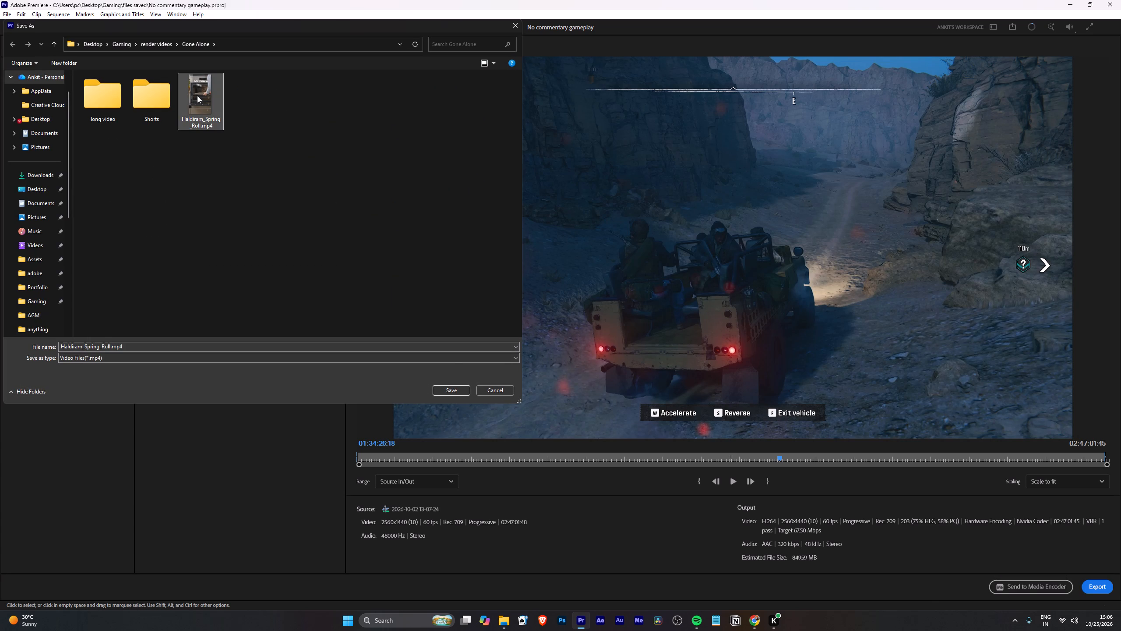
{"action": "key", "text": "shift+Delete"}
{"action": "key", "text": "Return"}
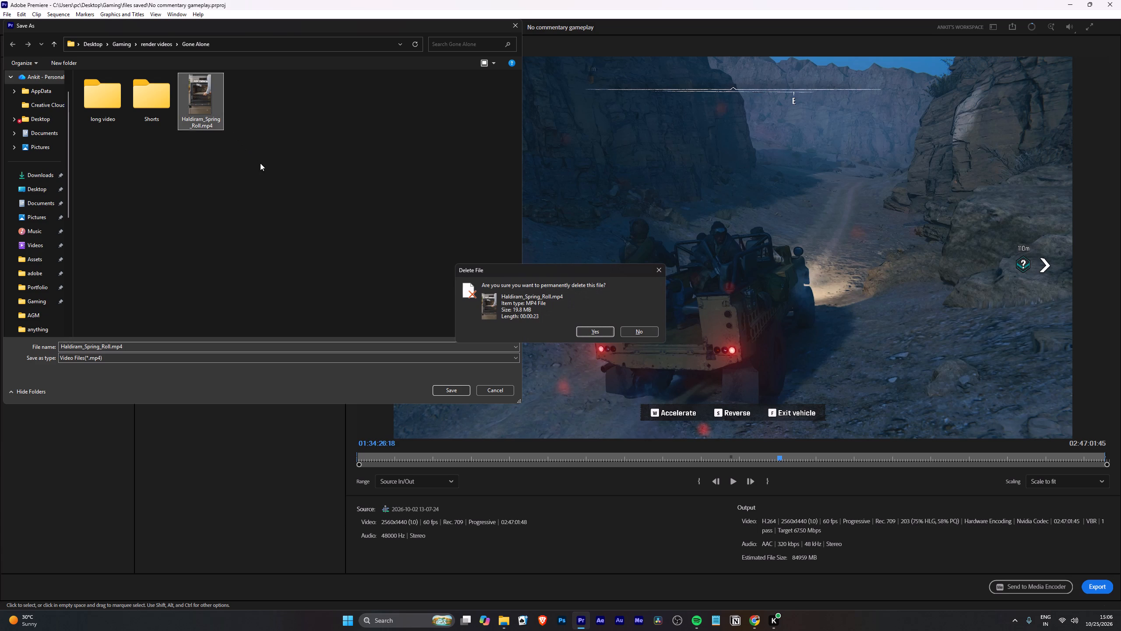
{"action": "left_click", "coordinate": [452, 391]}
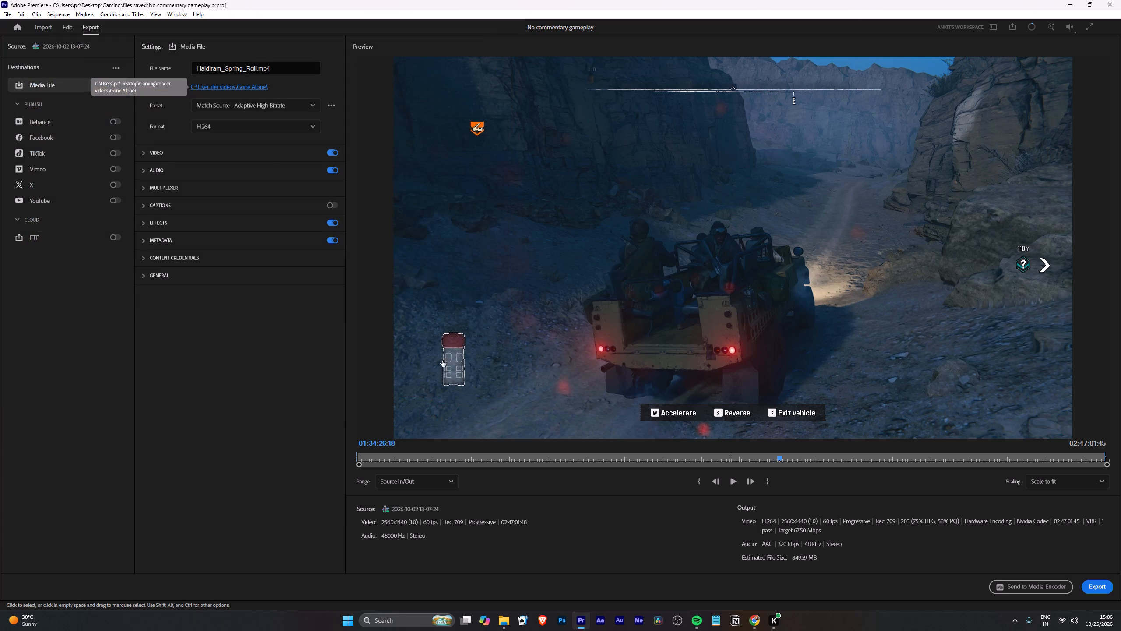
Name the export file COD Black Ops 6.
{"action": "left_click", "coordinate": [236, 67]}
{"action": "left_click_drag", "start_coordinate": [279, 67], "coordinate": [128, 63]}
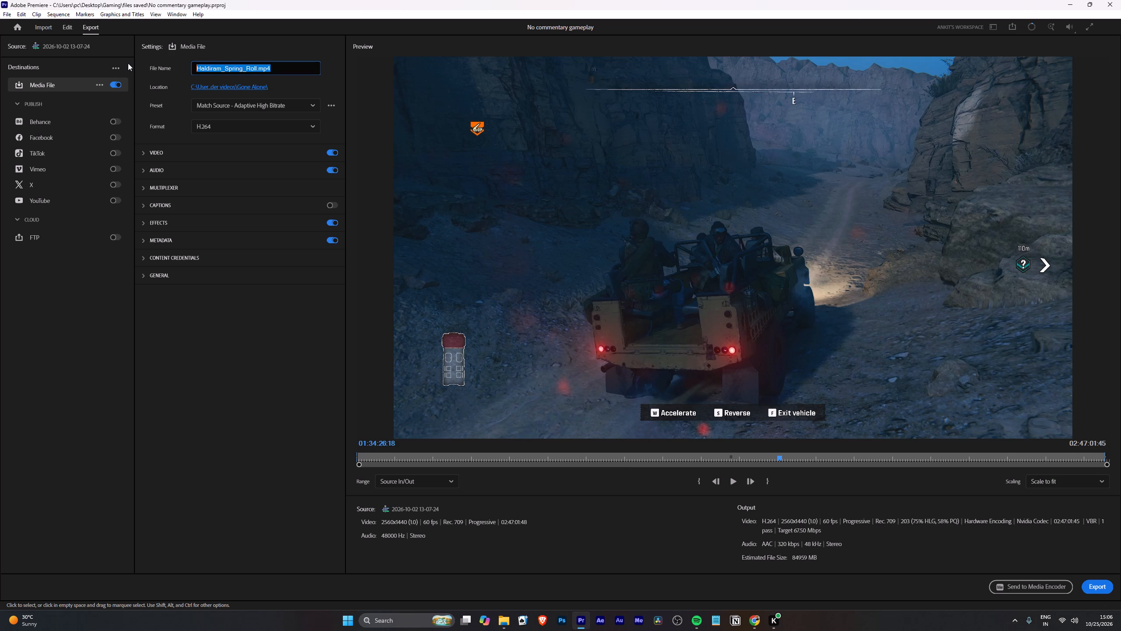
{"action": "type", "text": "COD"}
{"action": "key", "text": "space"}
{"action": "key", "text": "shift+b"}
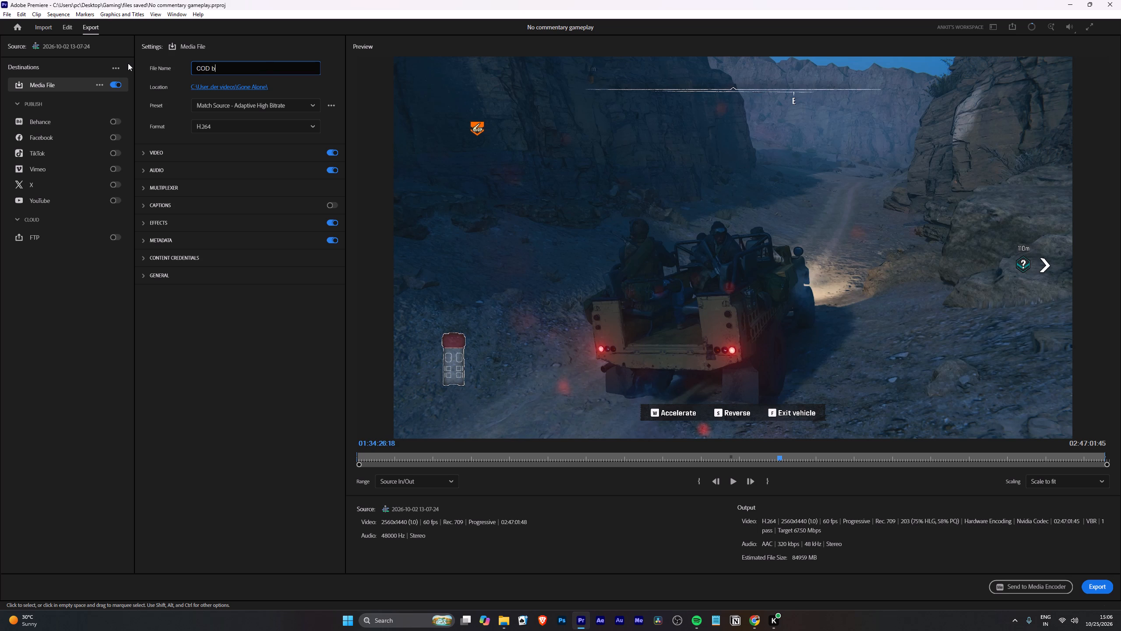
{"action": "key", "text": "BackSpace"}
{"action": "type", "text": "Black"}
{"action": "key", "text": "space"}
{"action": "type", "text": "Opes"}
{"action": "key", "text": "BackSpace"}
{"action": "key", "text": "BackSpace"}
{"action": "type", "text": "s"}
{"action": "key", "text": "space"}
{"action": "key", "text": "6"}
{"action": "key", "text": "Return"}
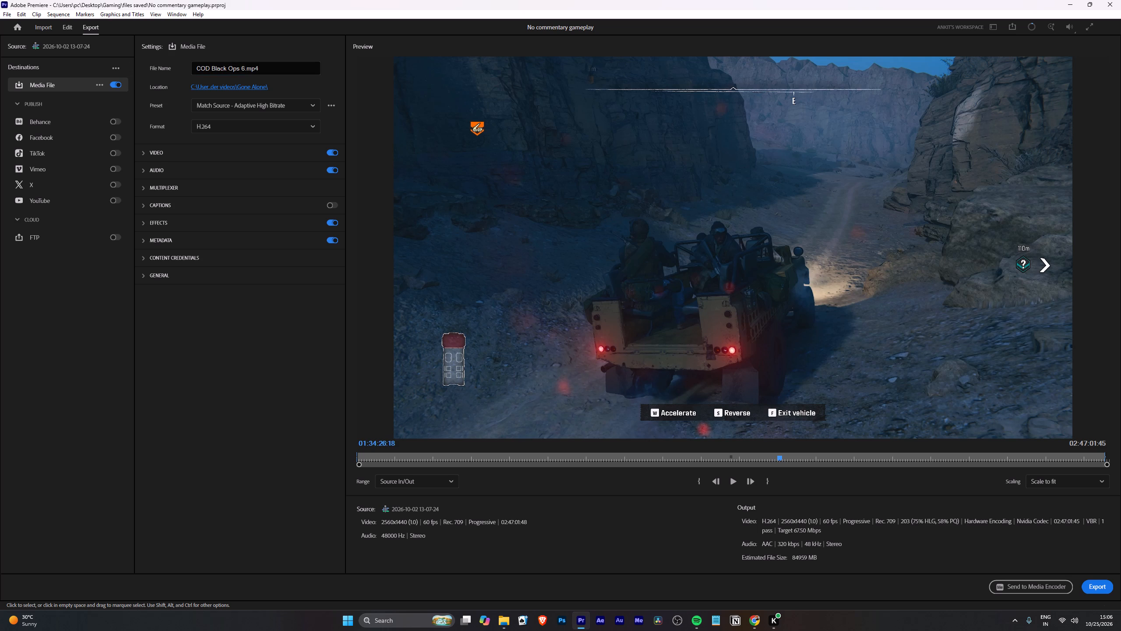
Start exporting the gameplay sequence immediately with the current settings.
{"action": "left_click", "coordinate": [1108, 593]}
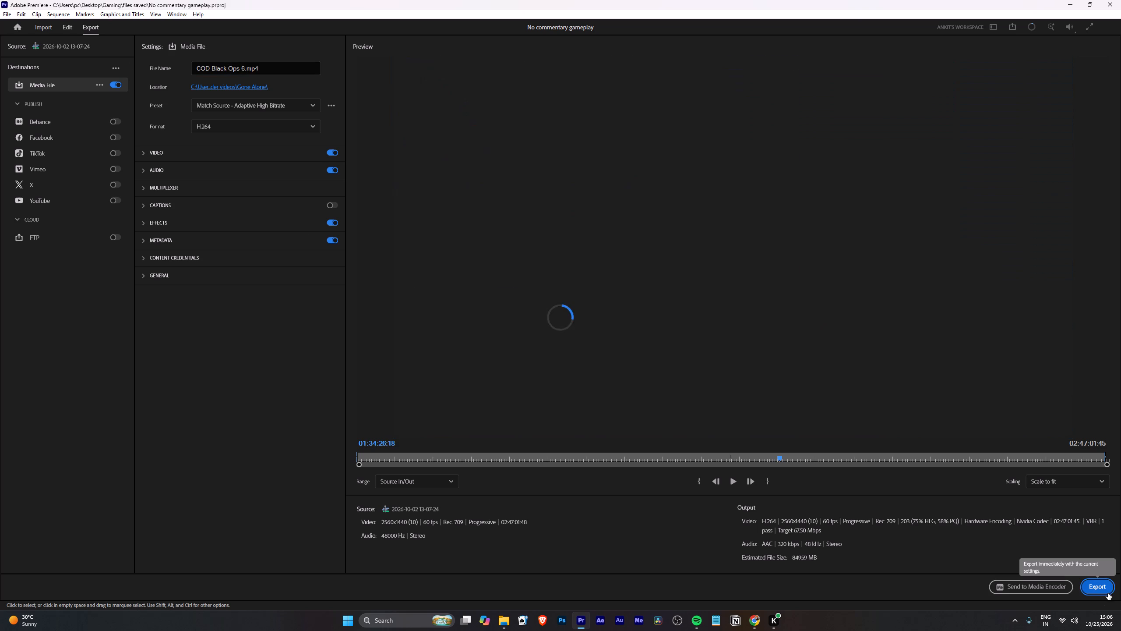